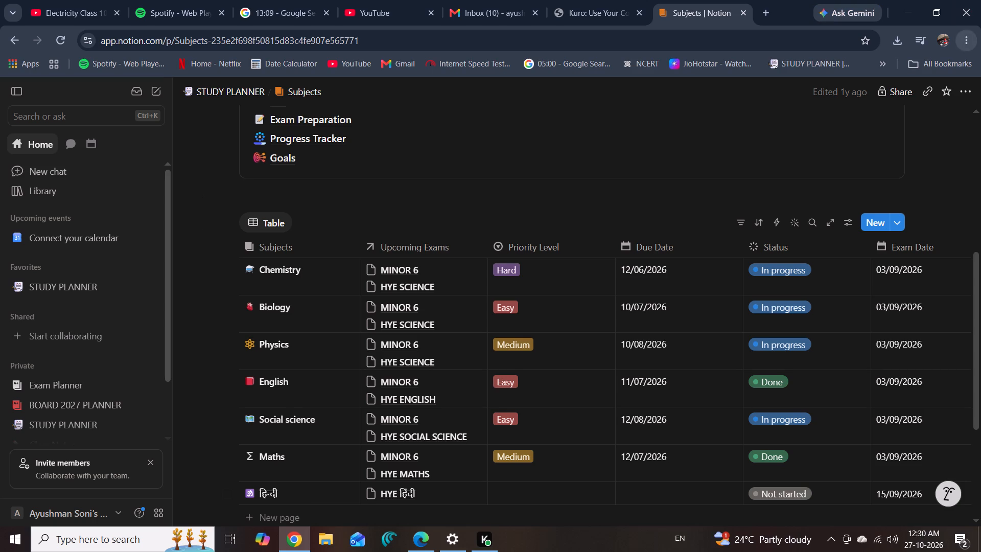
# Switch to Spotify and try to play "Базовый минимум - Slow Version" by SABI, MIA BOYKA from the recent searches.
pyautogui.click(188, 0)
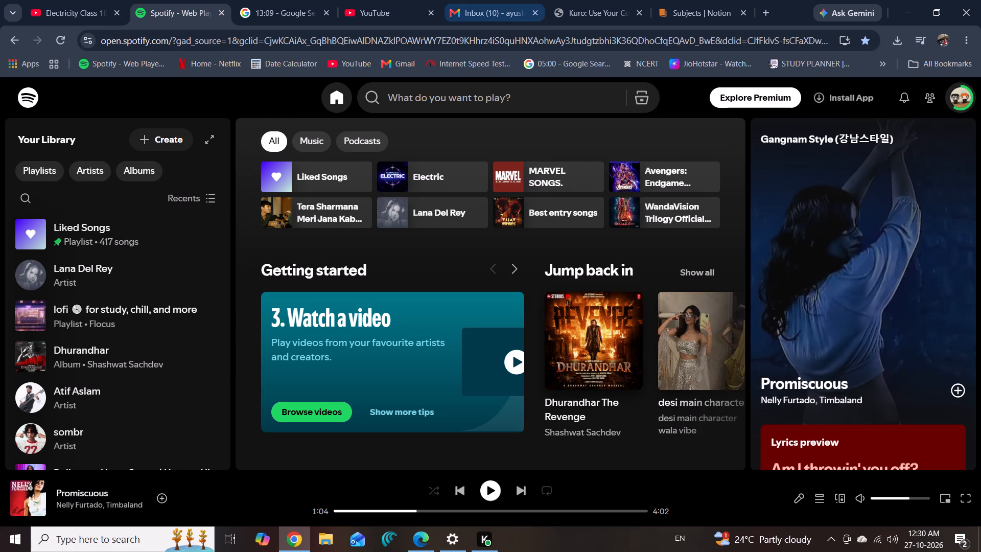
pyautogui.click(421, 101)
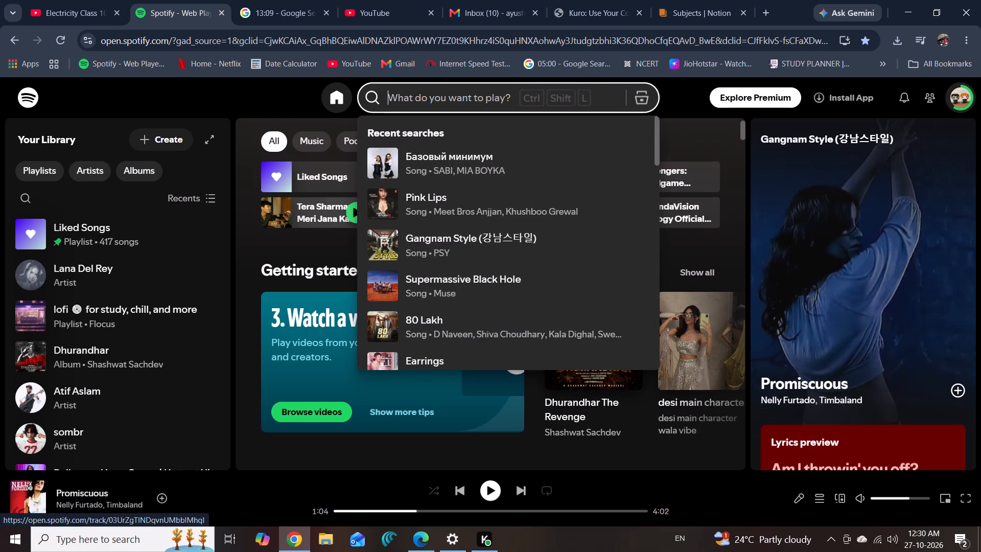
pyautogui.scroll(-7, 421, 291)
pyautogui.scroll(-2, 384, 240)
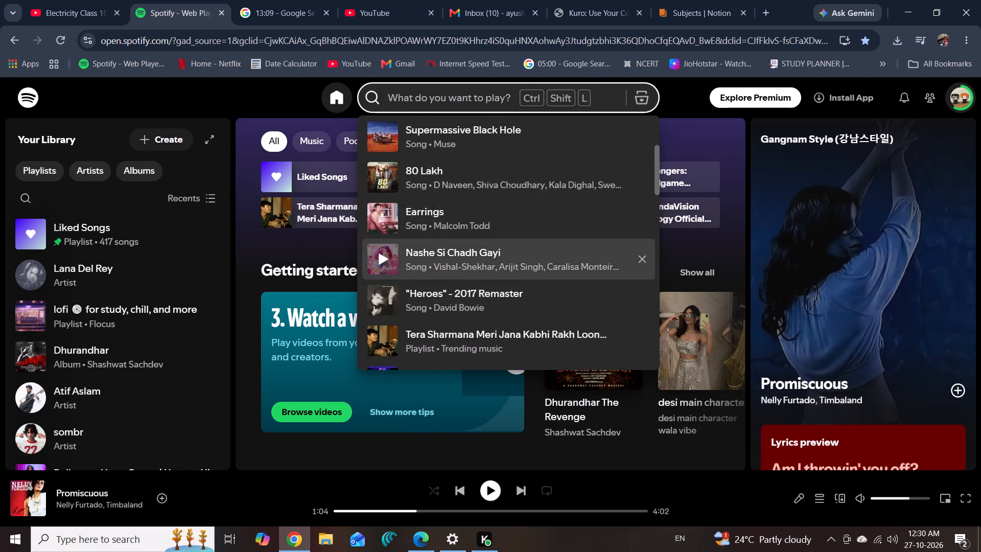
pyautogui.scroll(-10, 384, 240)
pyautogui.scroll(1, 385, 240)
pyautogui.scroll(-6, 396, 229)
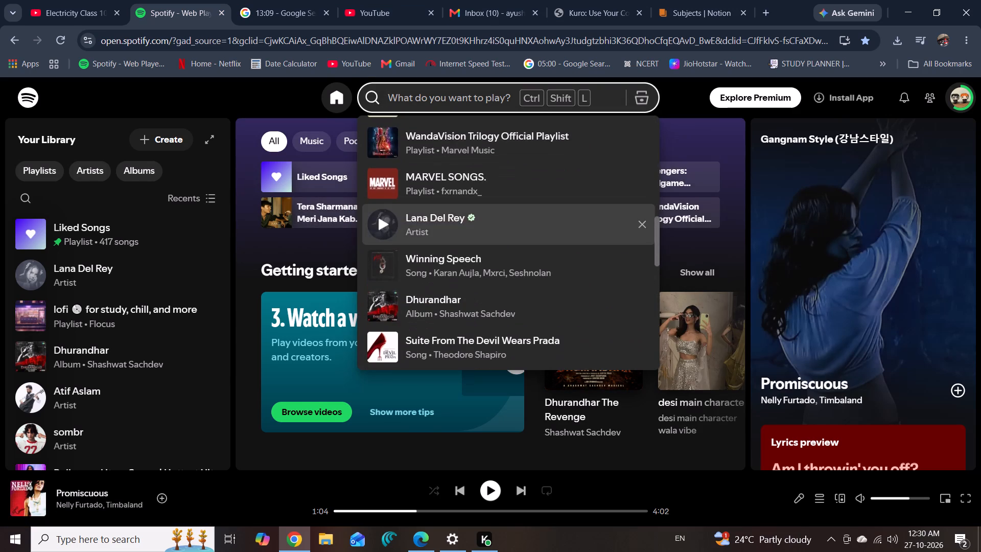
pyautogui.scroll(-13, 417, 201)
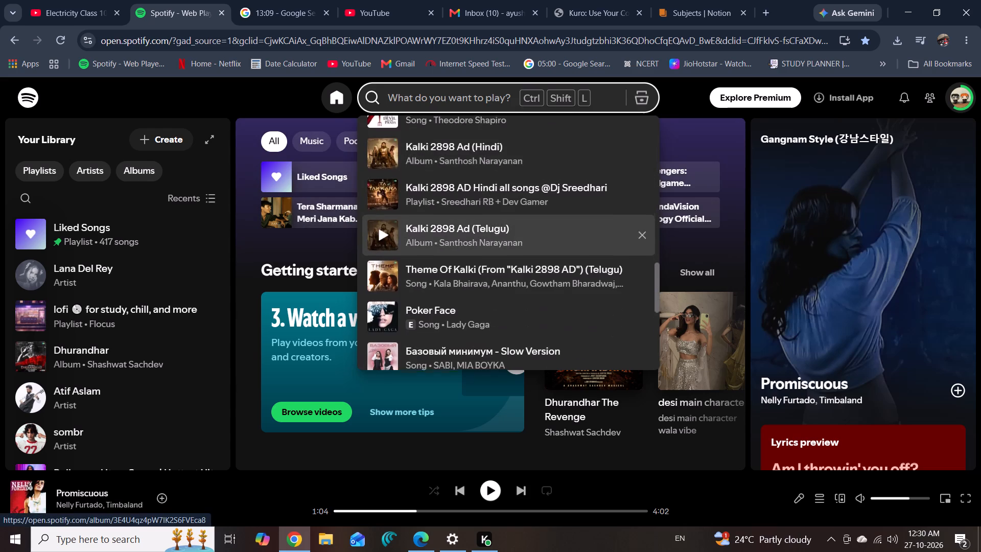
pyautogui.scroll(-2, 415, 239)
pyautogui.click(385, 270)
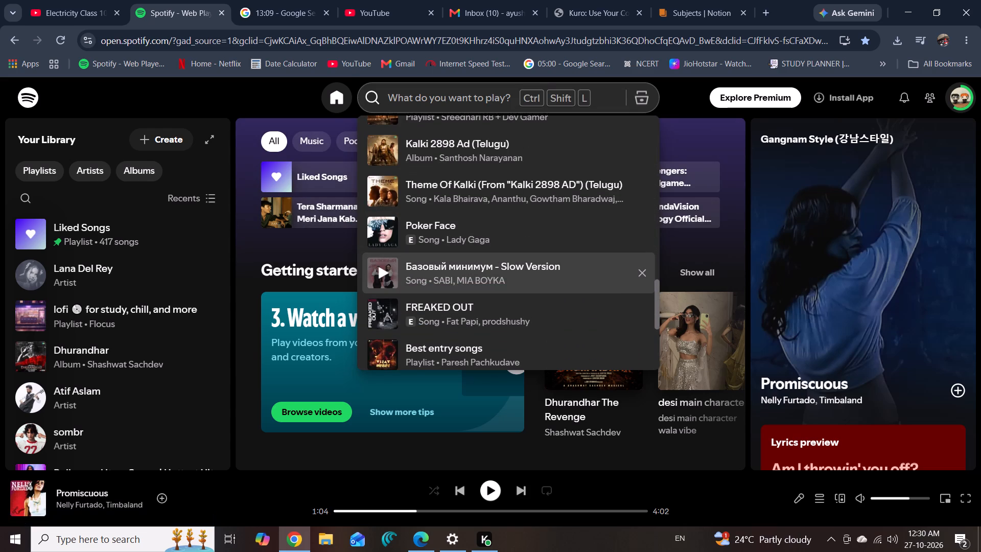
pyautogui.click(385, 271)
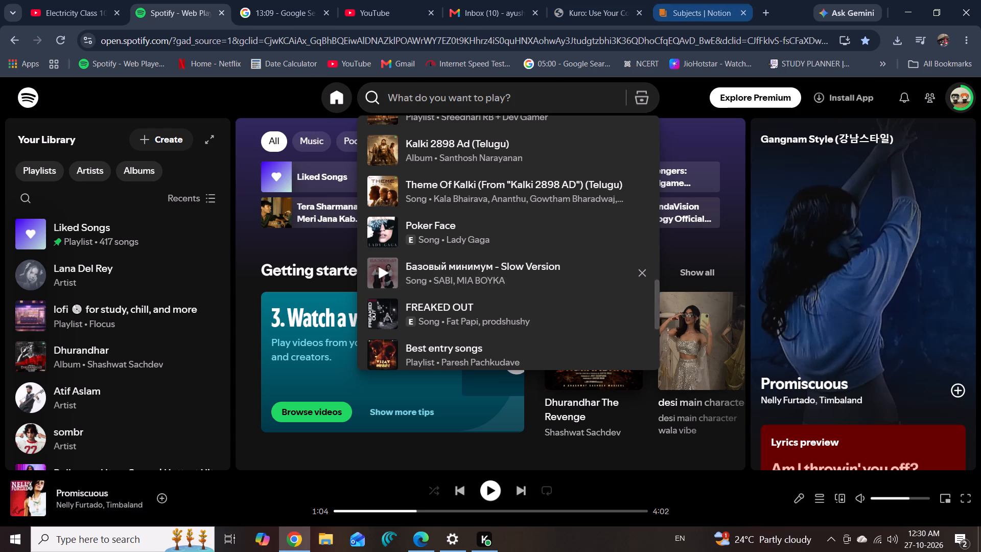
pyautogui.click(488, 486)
# Close the current Spotify page and reopen the Spotify web player in a new browser tab.
pyautogui.click(225, 13)
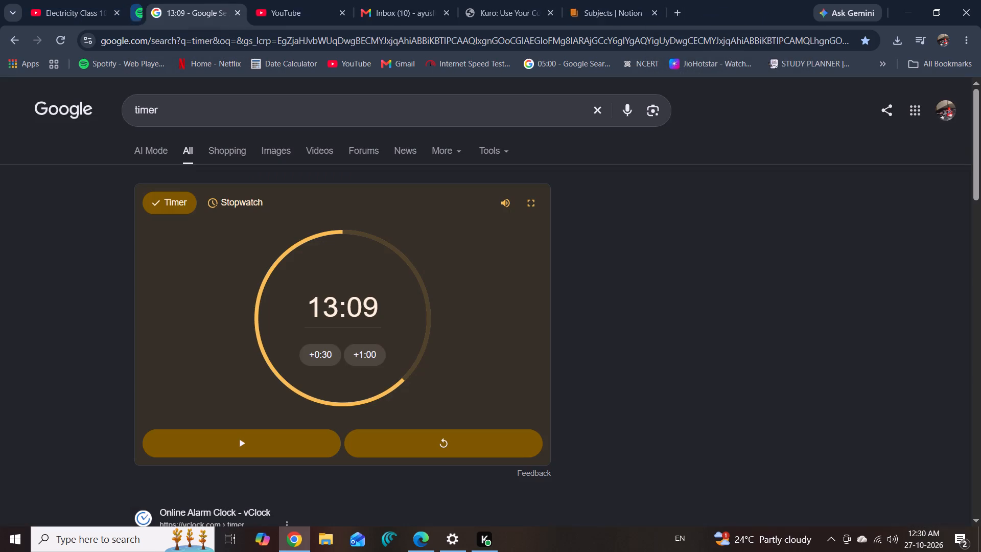
pyautogui.click(656, 2)
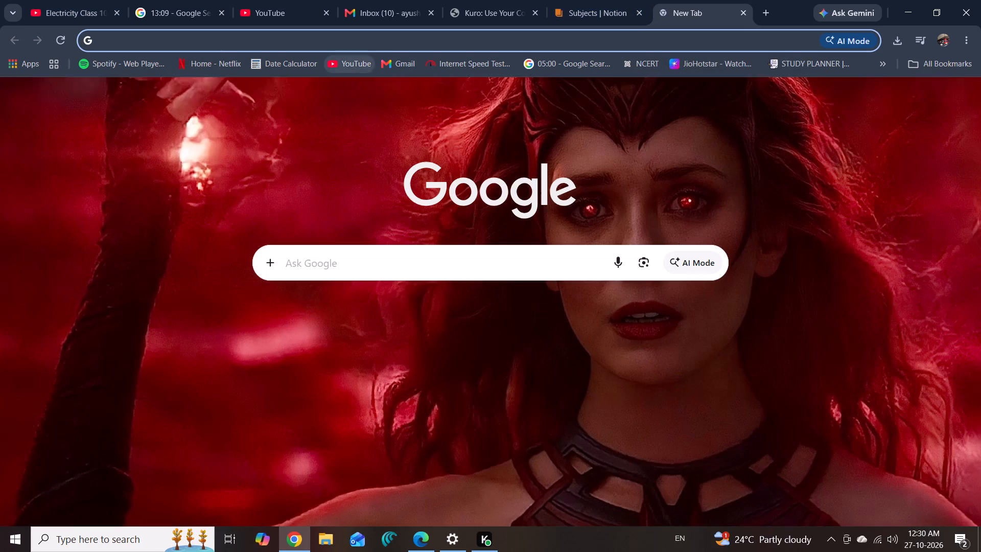
pyautogui.click(139, 66)
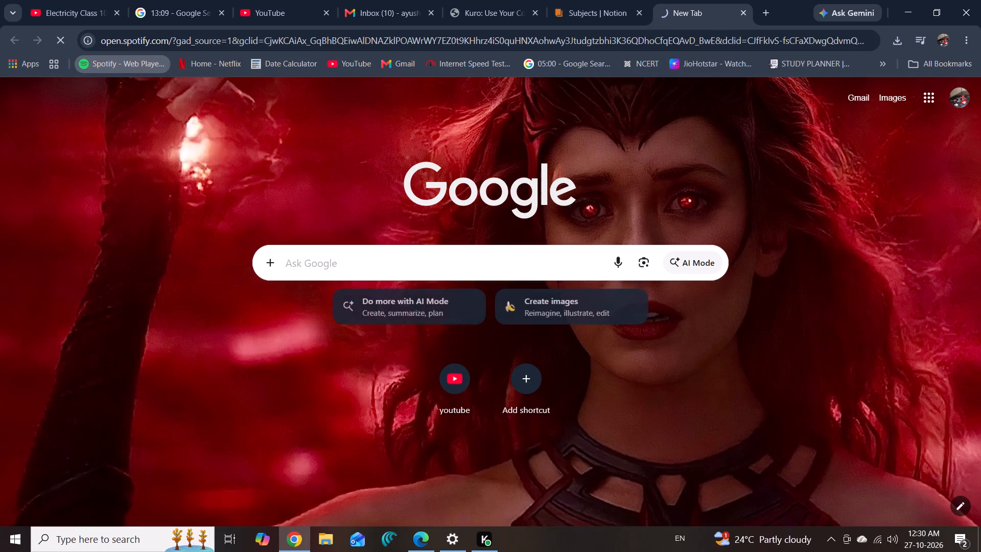
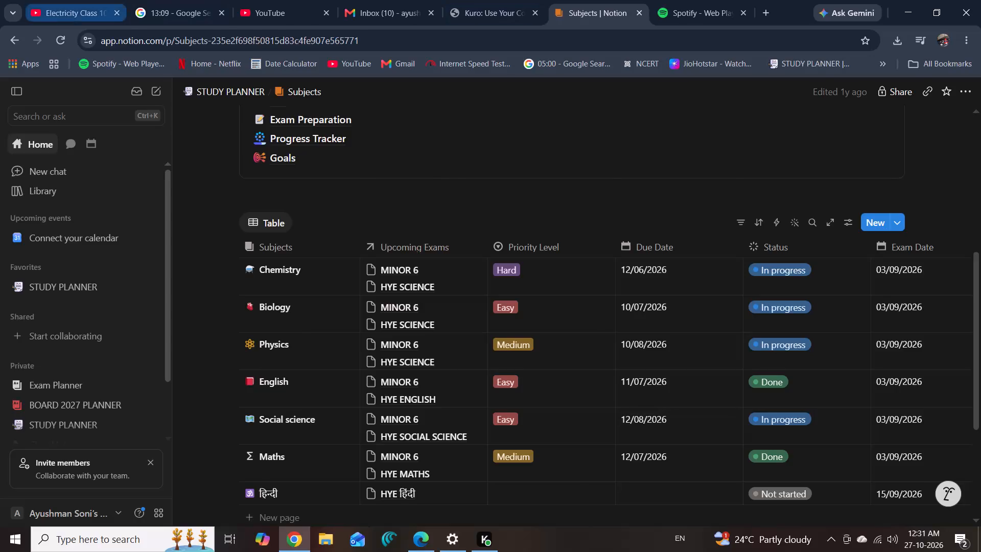
# Return to the Subjects page of the Notion study planner and open the Exam Preparation page from its page links.
pyautogui.click(69, 0)
pyautogui.click(596, 2)
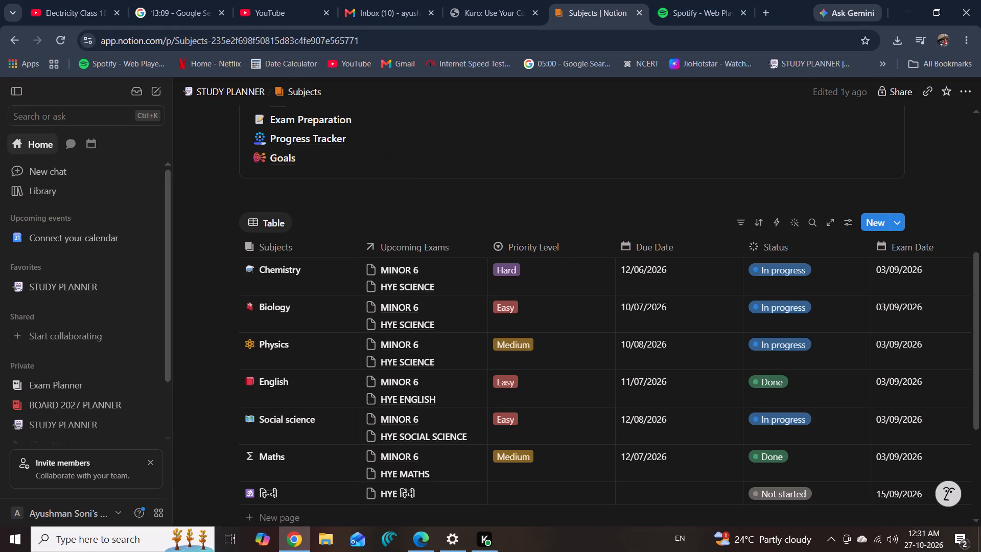
pyautogui.scroll(2, 405, 262)
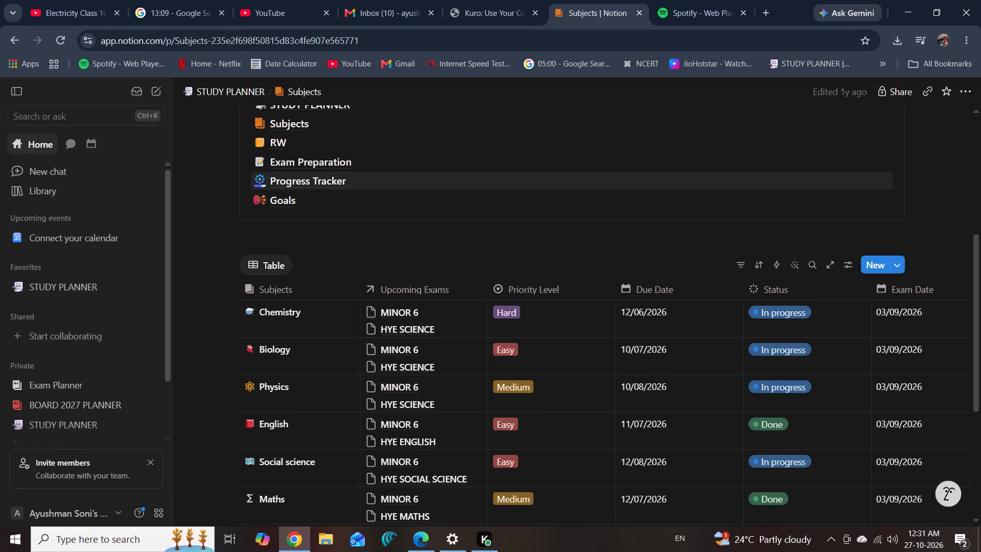
pyautogui.click(387, 157)
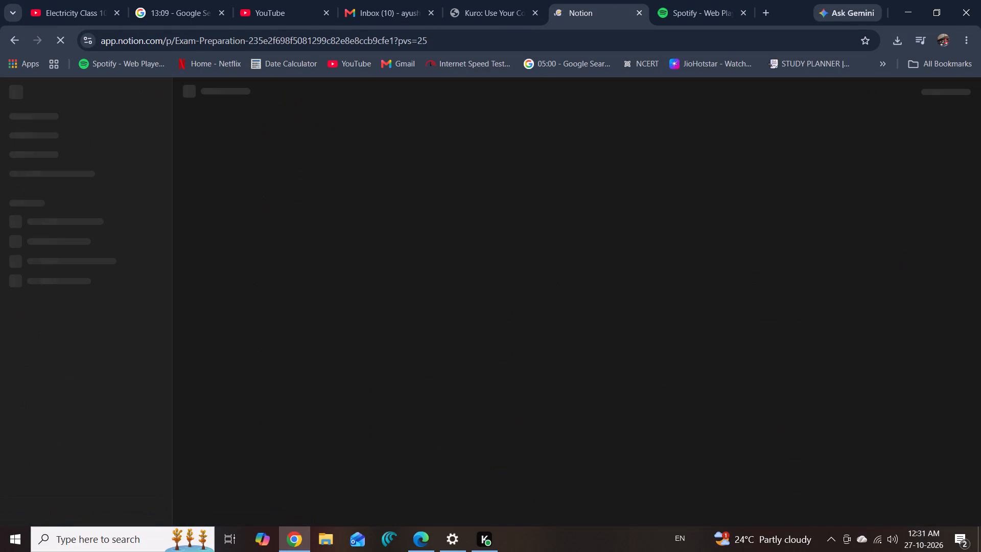
# Open a new browser tab.
pyautogui.click(770, 8)
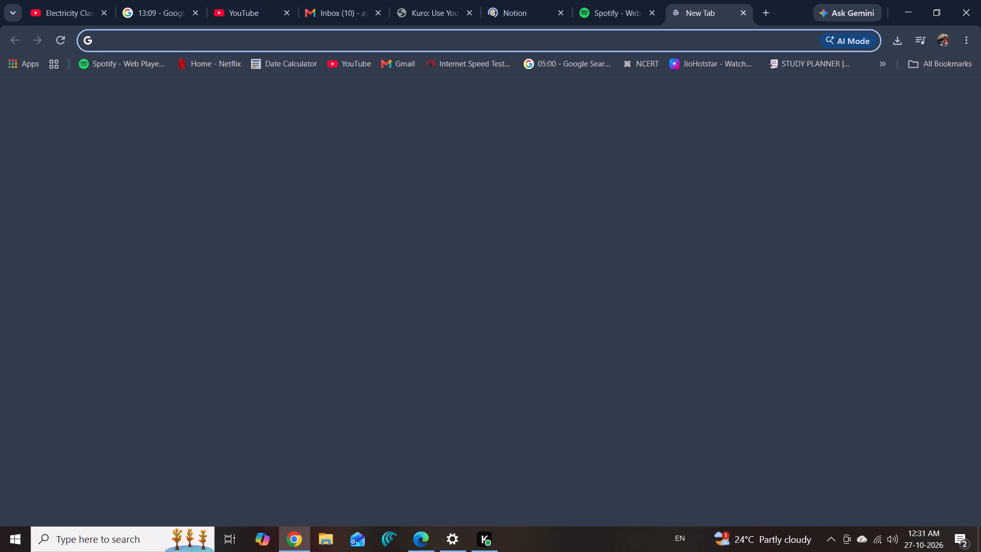
# Open the HOME | ALLEN page from the saved bookmarks in the new tab.
pyautogui.click(946, 67)
pyautogui.click(859, 118)
# Switch to Spotify and play "Earrings" by Malcolm Todd from the recent searches.
pyautogui.click(618, 0)
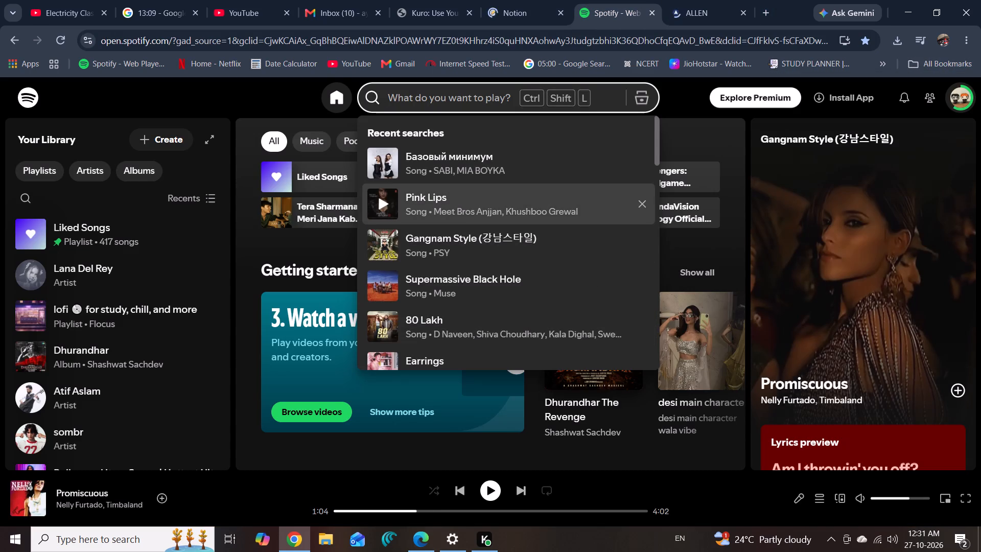
pyautogui.scroll(-4, 398, 270)
pyautogui.scroll(1, 398, 270)
pyautogui.scroll(-1, 398, 269)
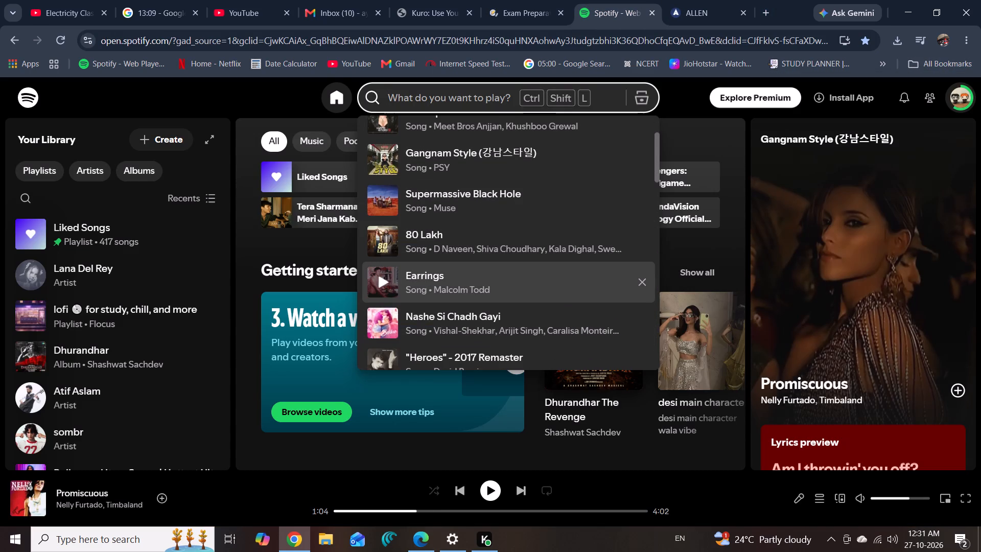
pyautogui.click(382, 275)
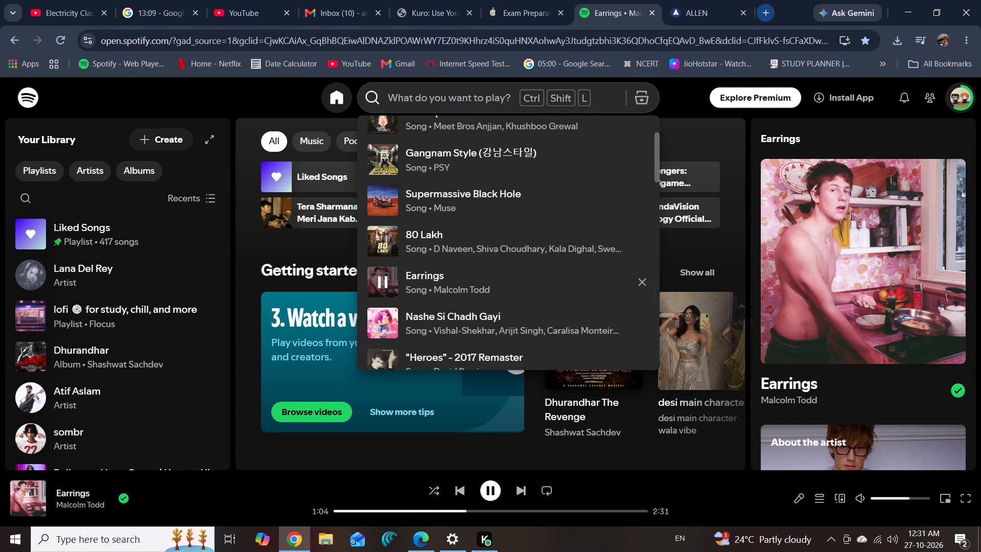
# Open Instagram from the saved bookmarks in a new browser tab.
pyautogui.click(766, 7)
pyautogui.click(962, 66)
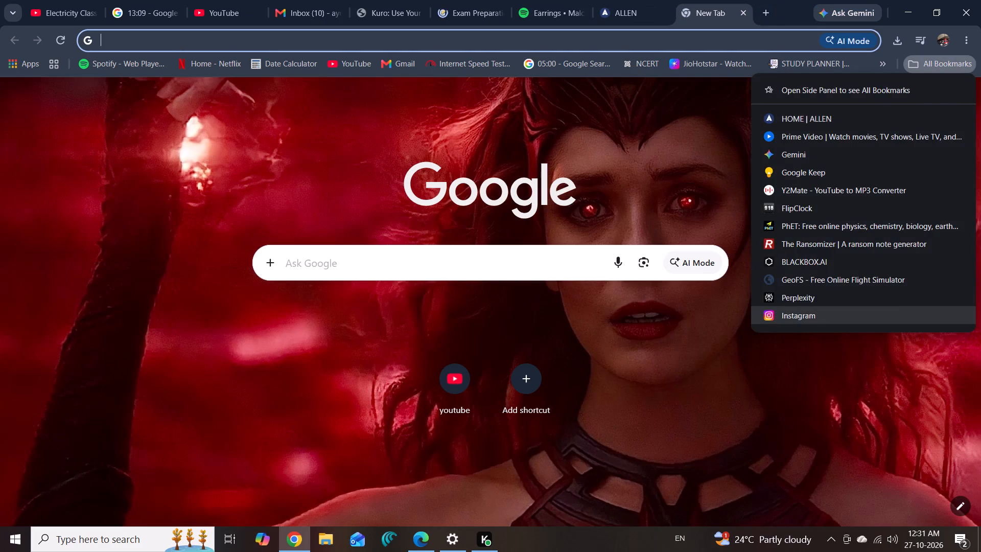
pyautogui.click(855, 317)
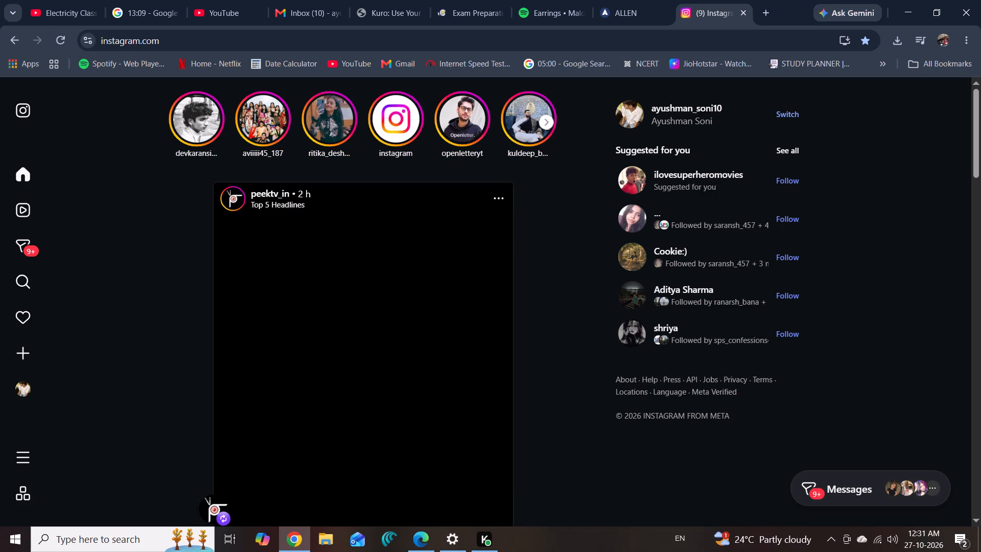
# Open the Audio collection within the Instagram account's saved items.
pyautogui.click(18, 453)
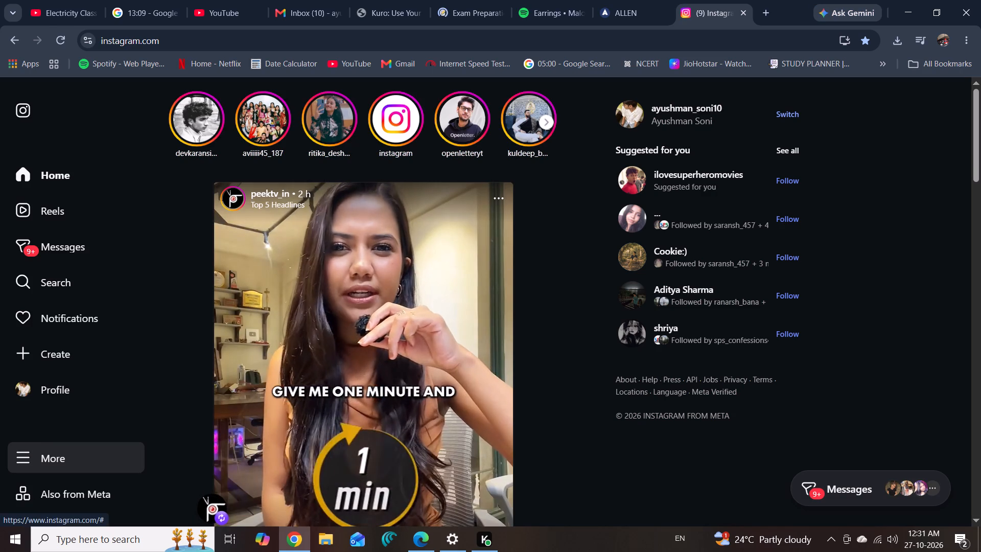
pyautogui.click(870, 476)
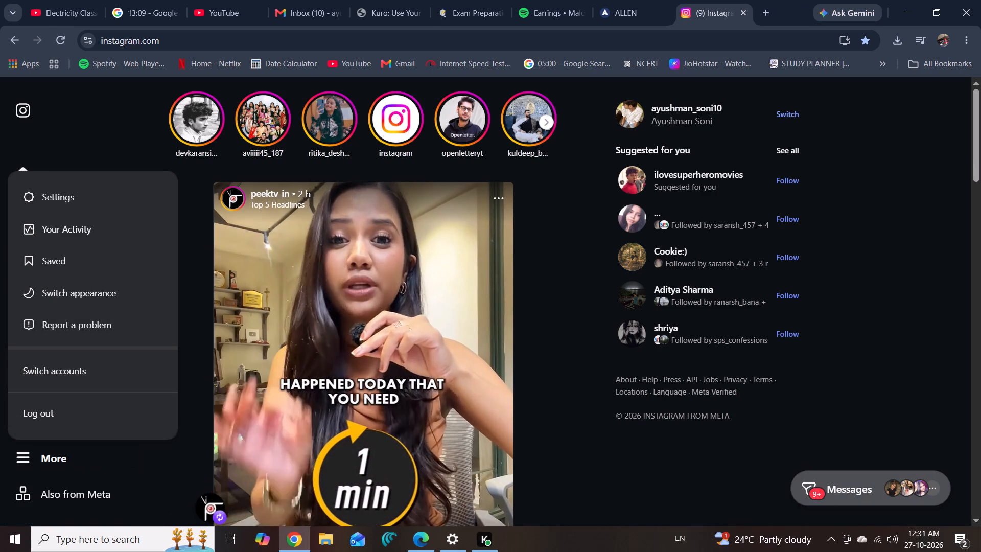
pyautogui.click(861, 489)
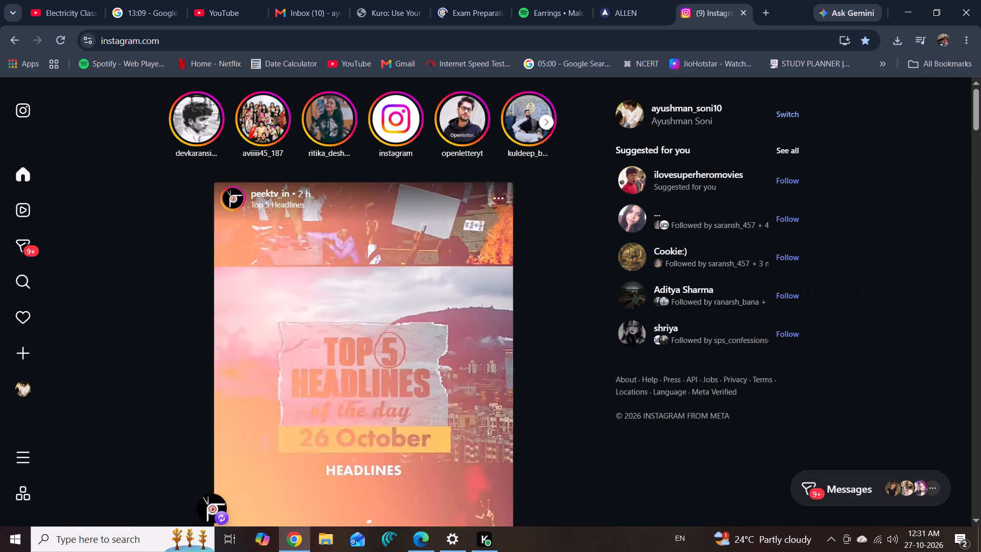
pyautogui.click(20, 461)
pyautogui.click(77, 264)
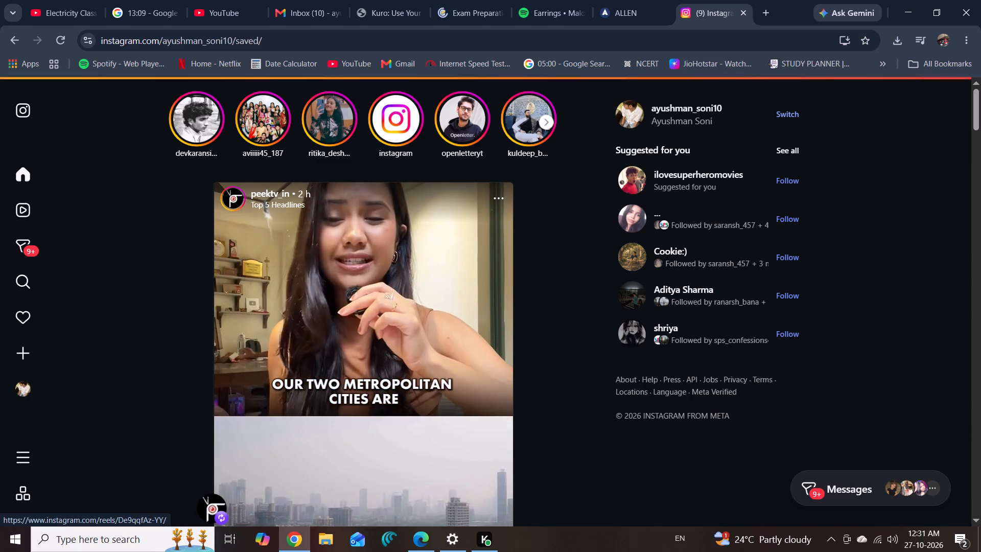
pyautogui.click(501, 487)
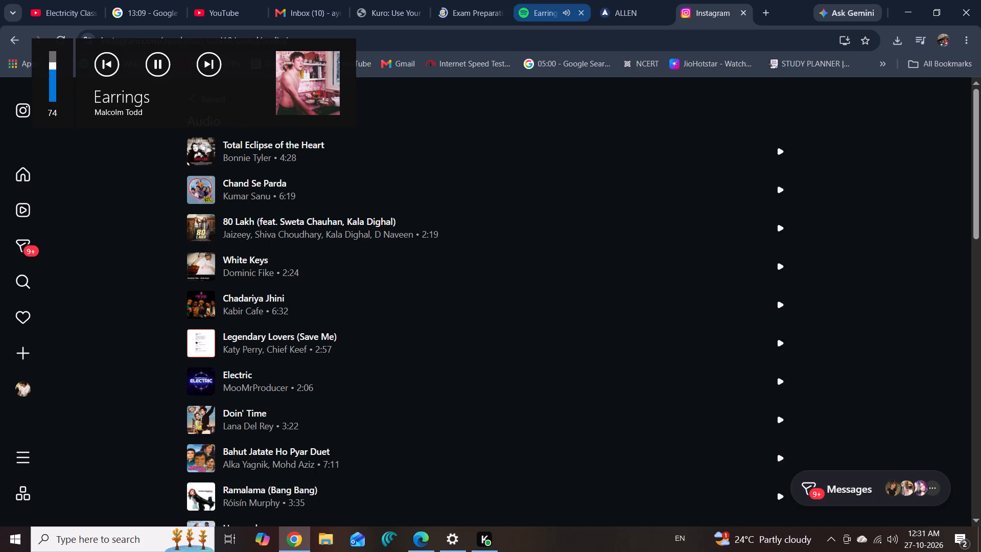
# Return to the Spotify web player and activate its song search field.
pyautogui.click(547, 0)
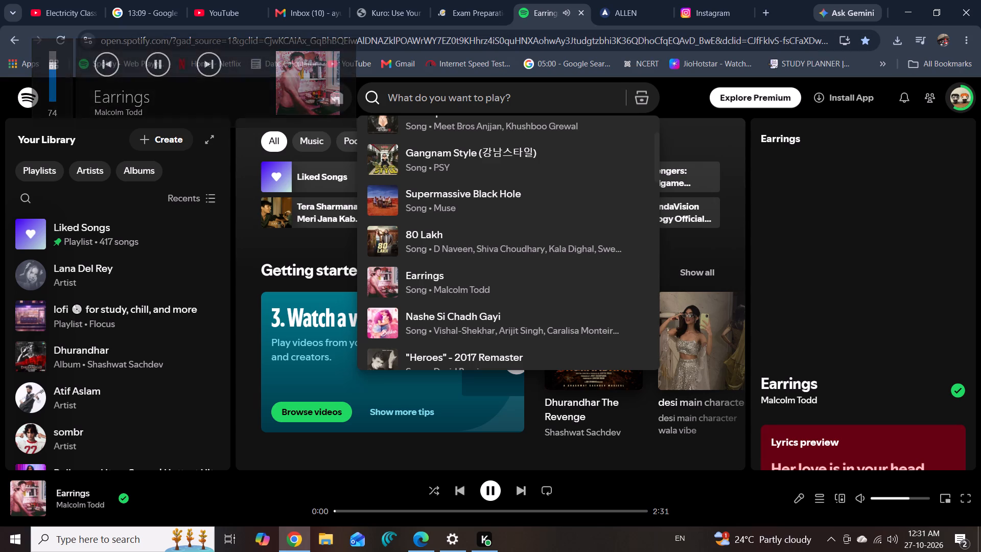
pyautogui.click(458, 94)
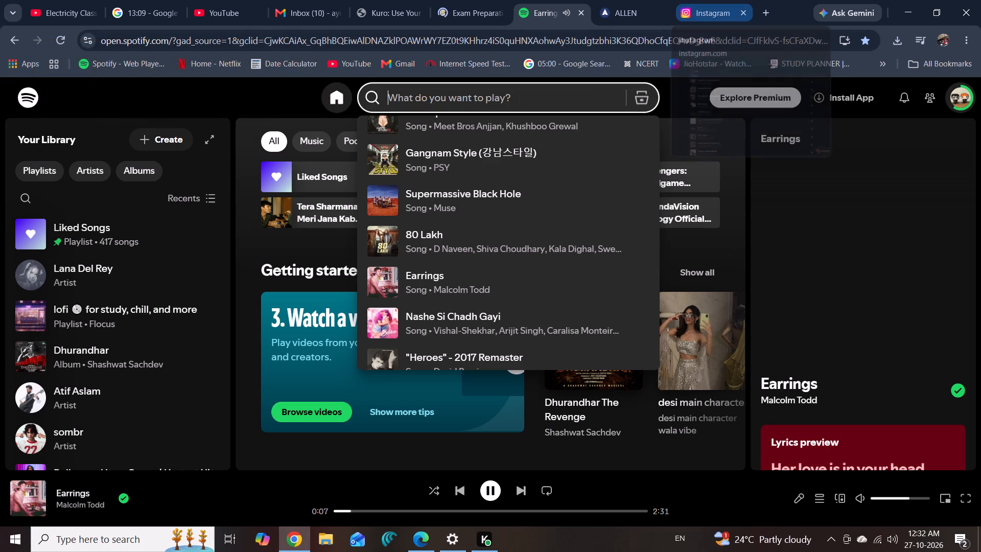
# Switch to Notion and look over the Exam Preparation page.
pyautogui.click(455, 0)
pyautogui.scroll(-6, 389, 420)
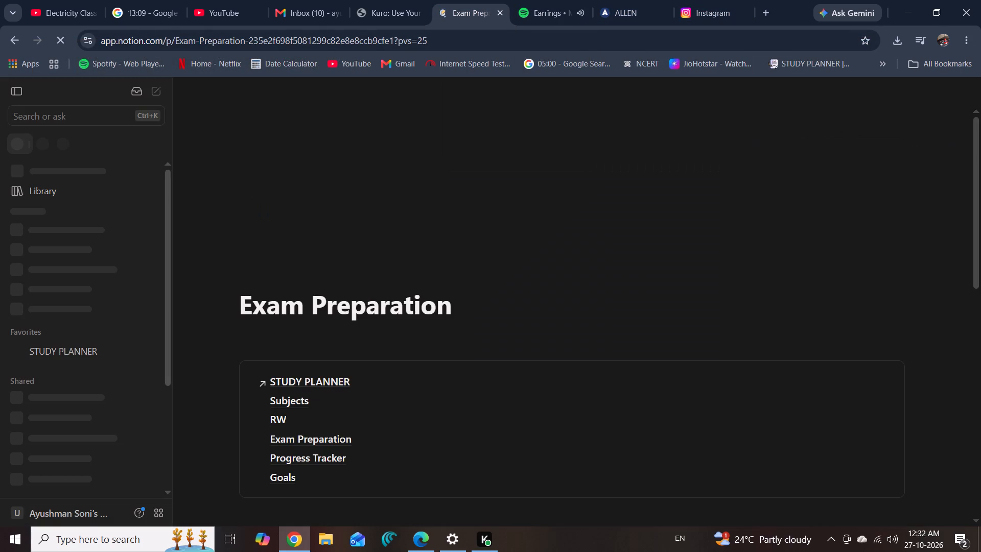
pyautogui.scroll(1, 391, 416)
# Switch to the ALLEN Explore page, checking the Instagram page in between.
pyautogui.click(636, 0)
pyautogui.click(707, 1)
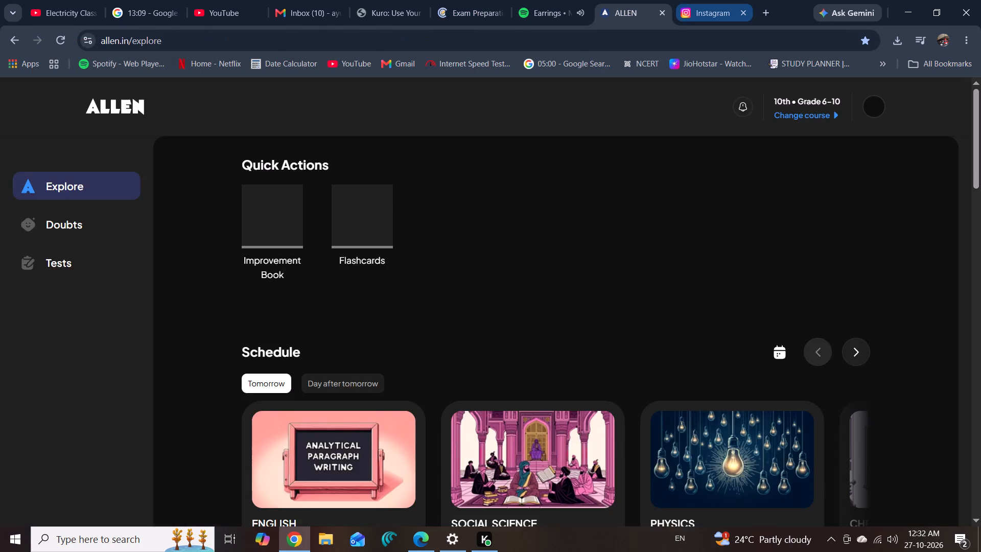
pyautogui.click(610, 0)
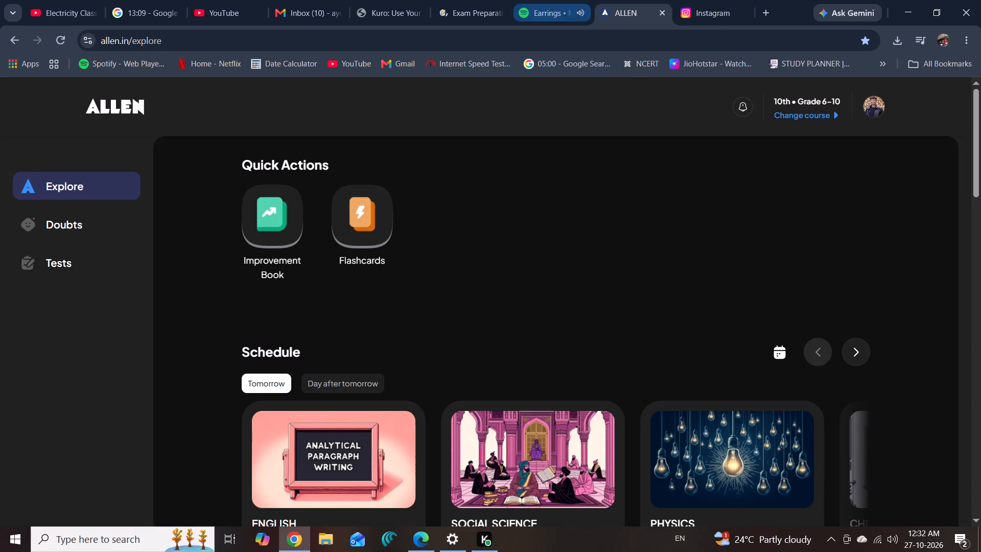
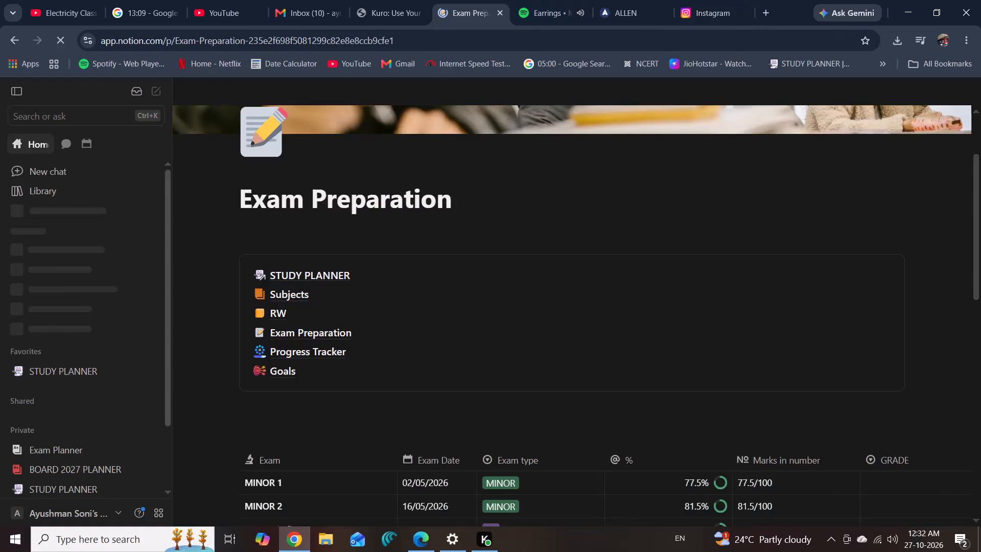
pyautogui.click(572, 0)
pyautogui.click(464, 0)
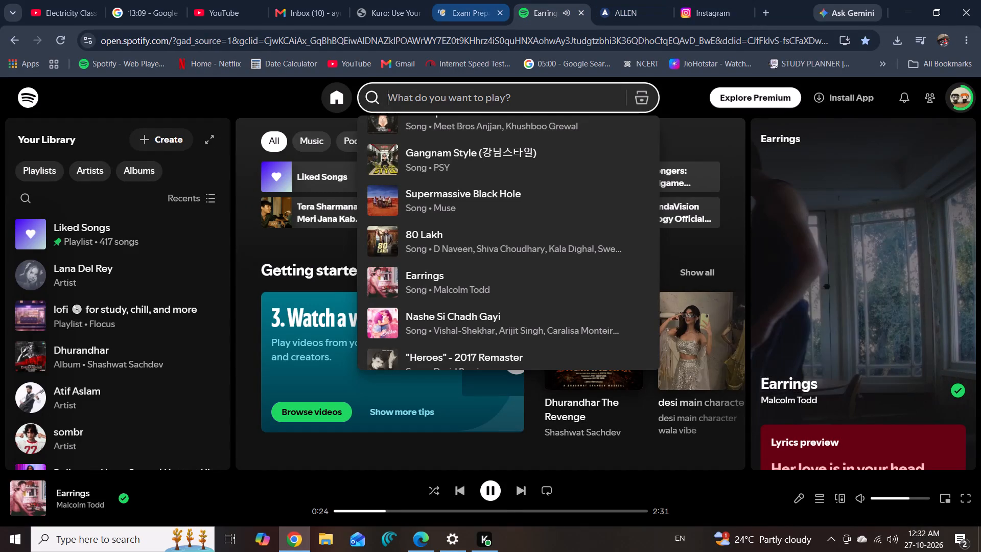
# Switch to the ALLEN page and check the past and upcoming tests under Your tests.
pyautogui.click(630, 0)
pyautogui.scroll(-5, 356, 345)
pyautogui.scroll(1, 356, 344)
pyautogui.scroll(-17, 356, 344)
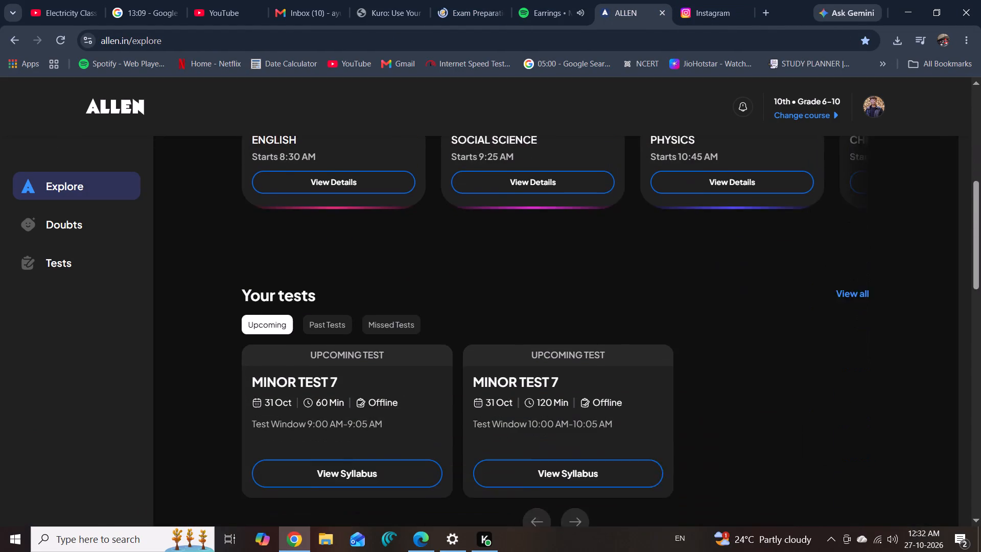
pyautogui.scroll(-3, 363, 353)
pyautogui.click(338, 203)
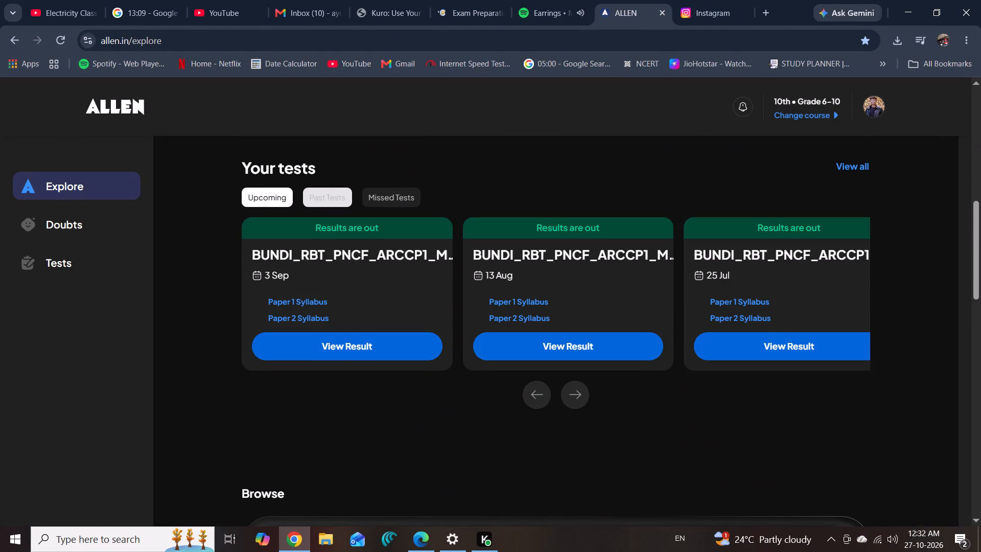
pyautogui.click(272, 197)
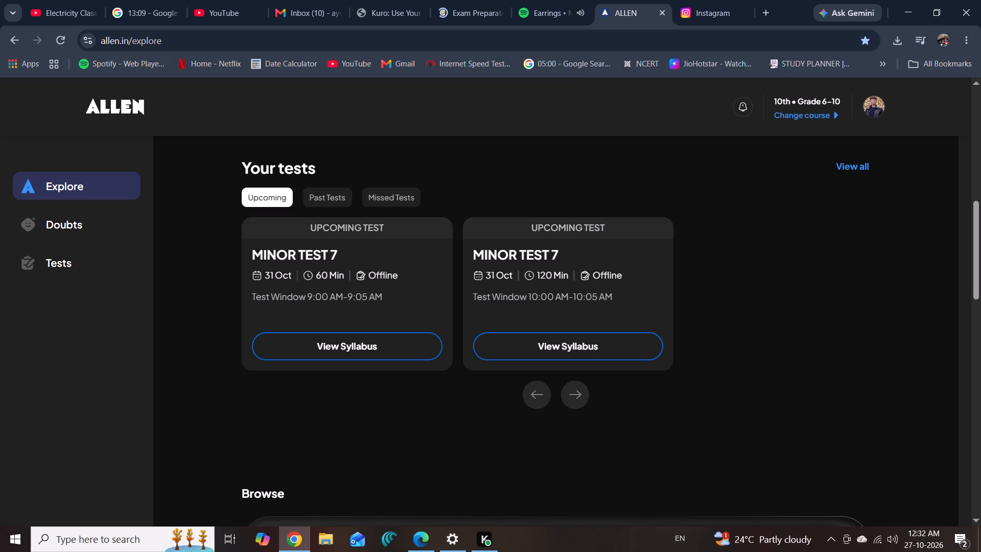
# Reload the ALLEN Explore page.
pyautogui.tripleClick(57, 34)
pyautogui.tripleClick(57, 34)
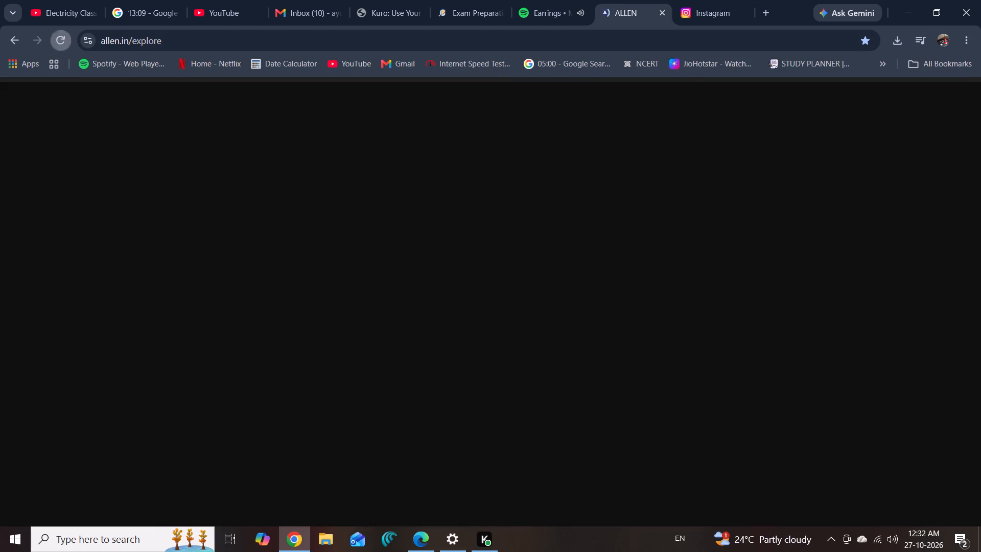
pyautogui.doubleClick(57, 35)
# Return to the Notion Exam Preparation page and look through the table of completed exams.
pyautogui.click(477, 0)
pyautogui.scroll(-7, 485, 331)
pyautogui.scroll(1, 485, 331)
pyautogui.scroll(-11, 485, 331)
pyautogui.scroll(1, 486, 334)
pyautogui.scroll(-5, 486, 334)
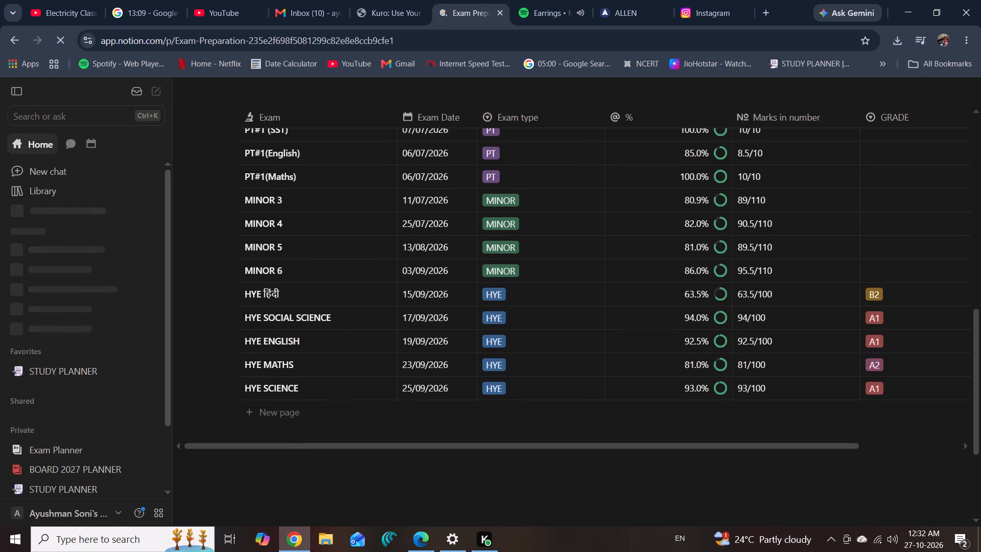
# Show the Upcoming Exams view of the exam table and review the listed minor and board exams.
pyautogui.scroll(7, 311, 417)
pyautogui.scroll(6, 327, 309)
pyautogui.click(312, 271)
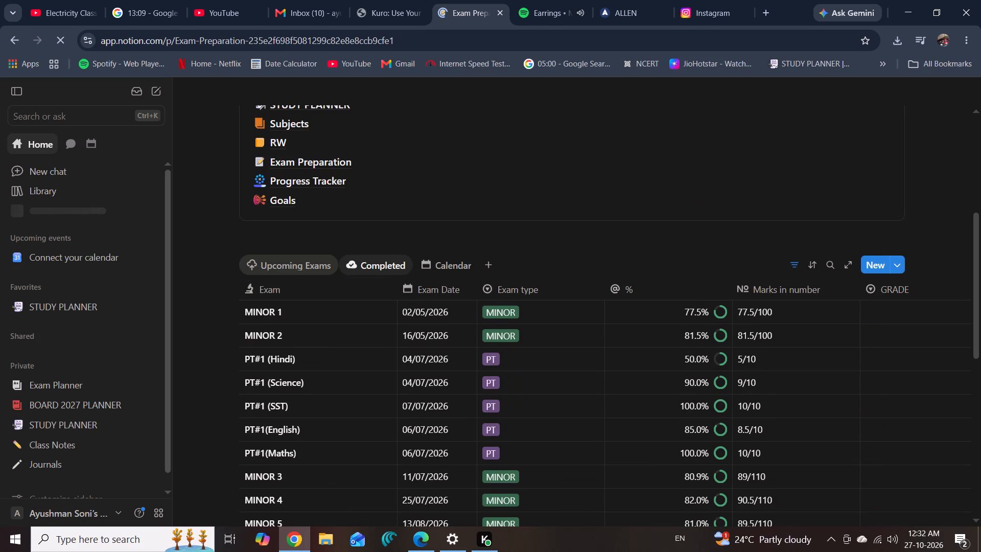
pyautogui.scroll(-11, 632, 314)
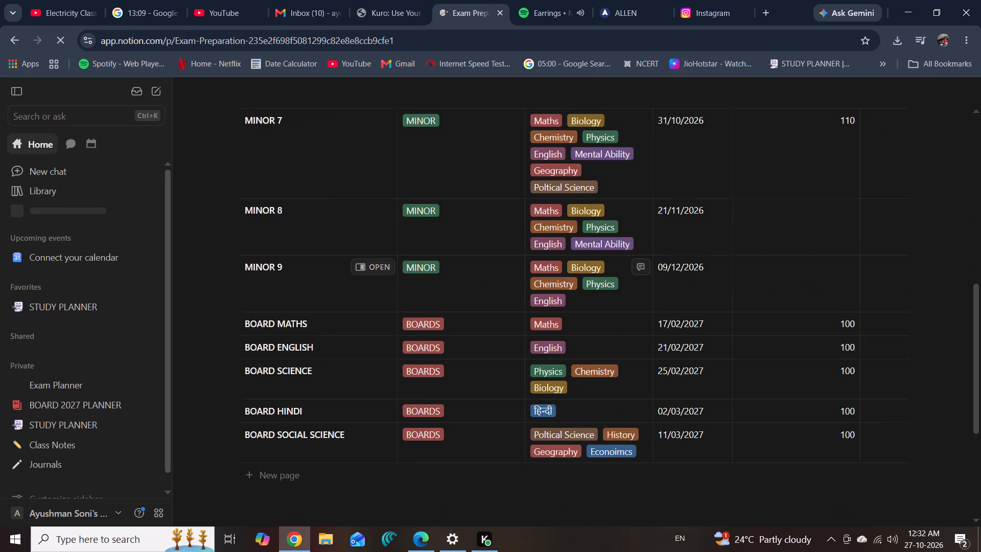
pyautogui.scroll(-3, 628, 313)
pyautogui.scroll(7, 623, 353)
pyautogui.scroll(-1, 621, 424)
pyautogui.scroll(4, 726, 327)
pyautogui.scroll(-1, 726, 327)
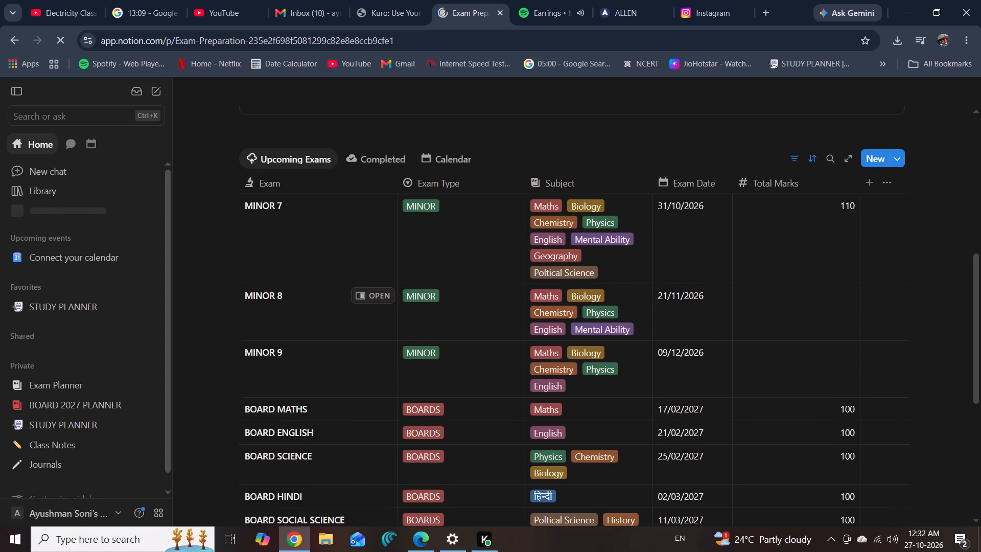
# Enter 11 in the Total Marks cell of the MINOR 8 exam.
pyautogui.click(831, 305)
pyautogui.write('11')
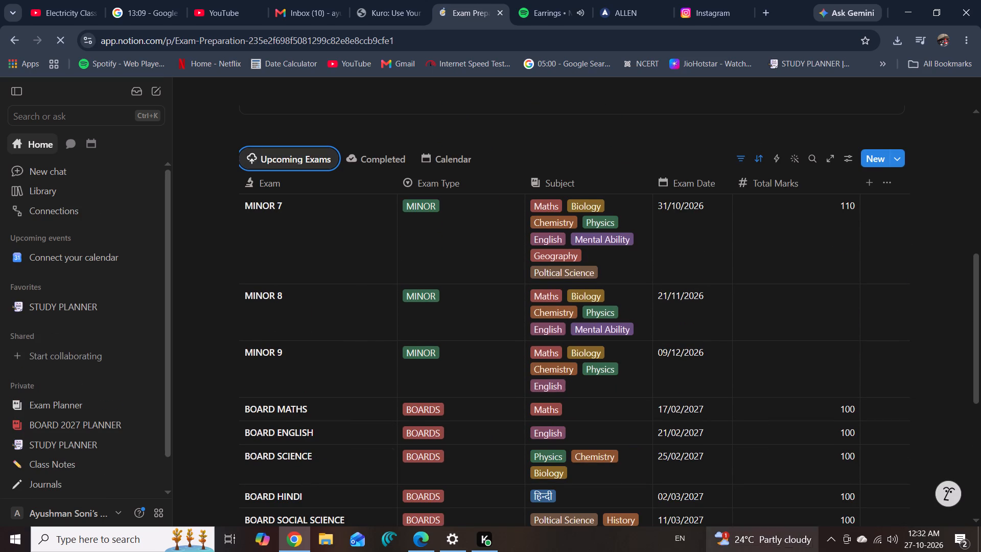
# Set the Total Marks of the MINOR 8 and MINOR 9 exams to 110 in the Upcoming Exams table.
pyautogui.click(797, 305)
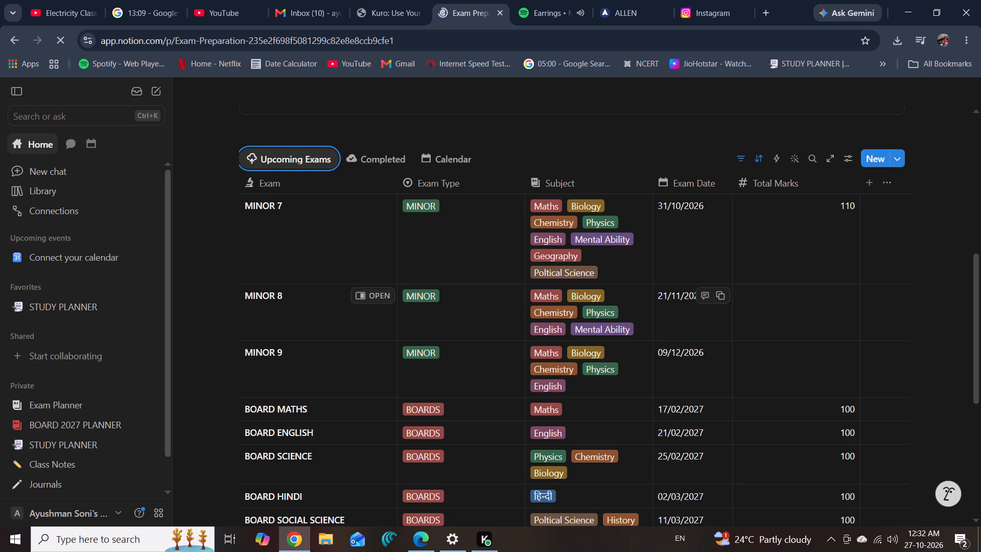
pyautogui.click(640, 152)
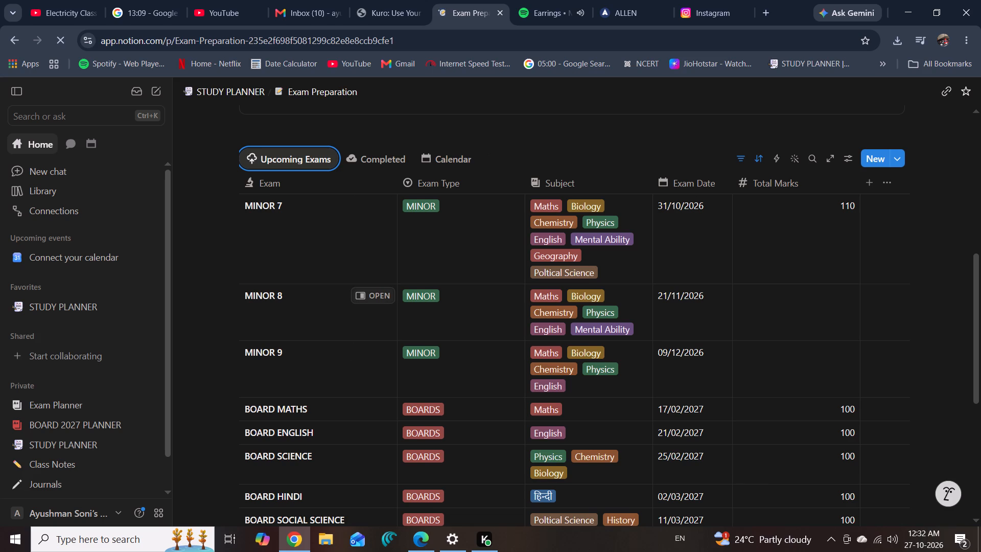
pyautogui.click(785, 300)
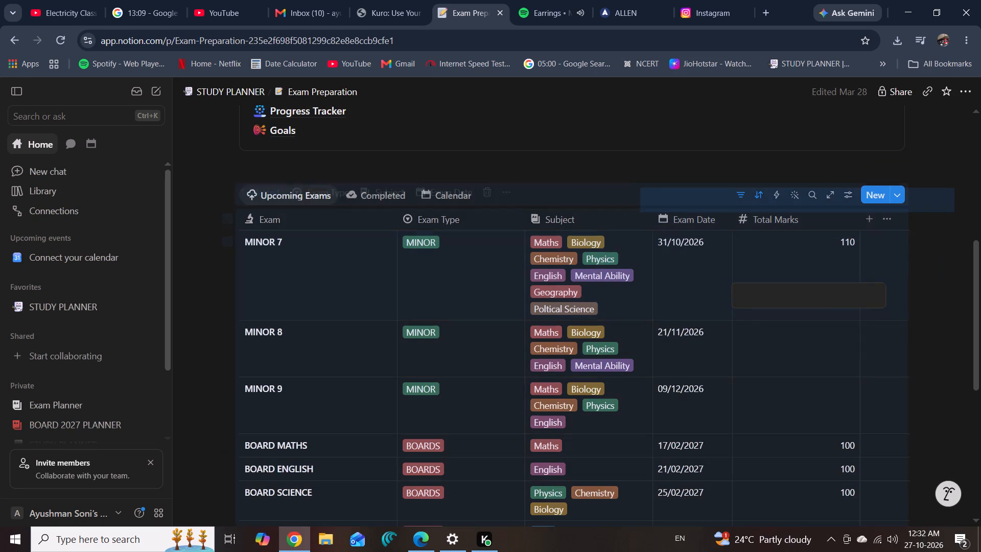
pyautogui.click(937, 169)
pyautogui.click(805, 333)
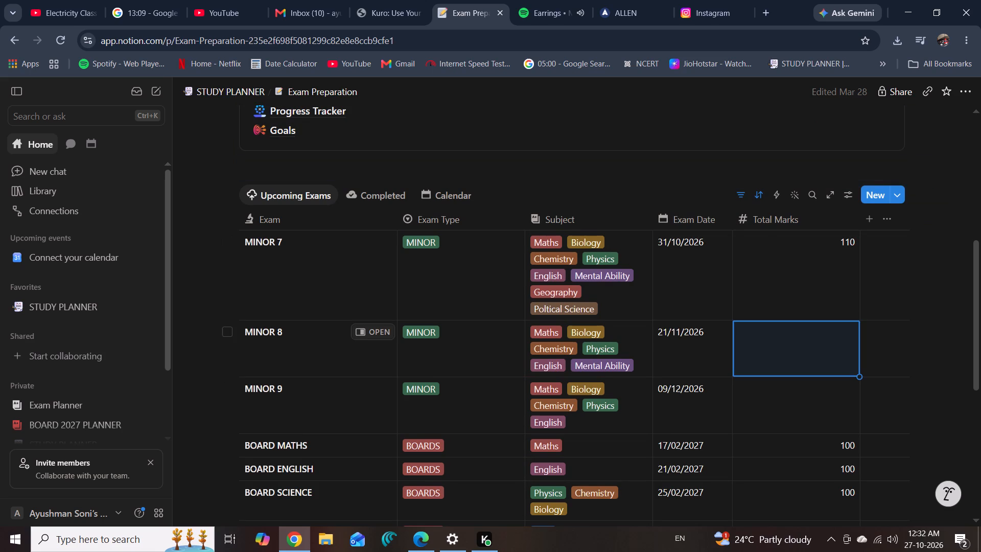
pyautogui.write('110')
pyautogui.click(805, 400)
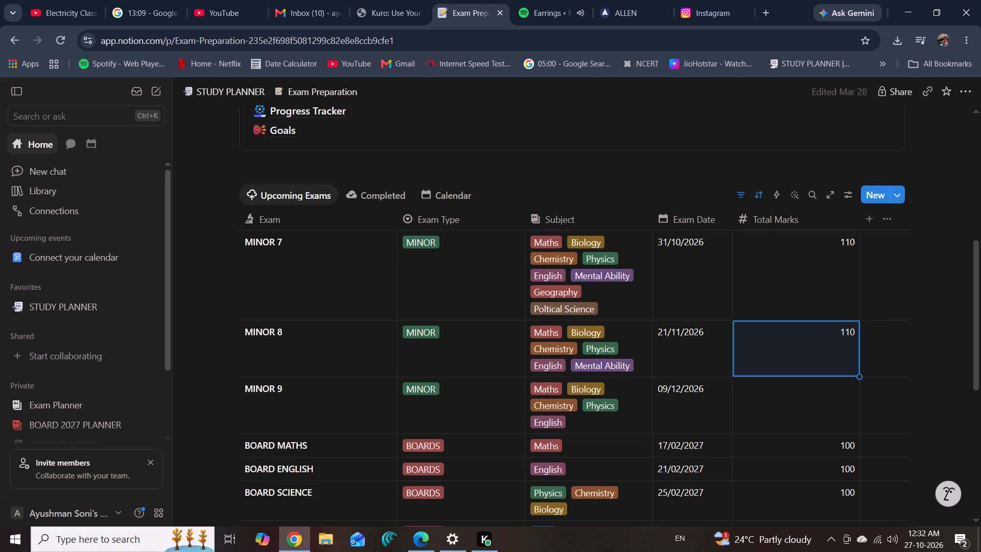
pyautogui.click(805, 400)
pyautogui.write('11')
pyautogui.press('0')
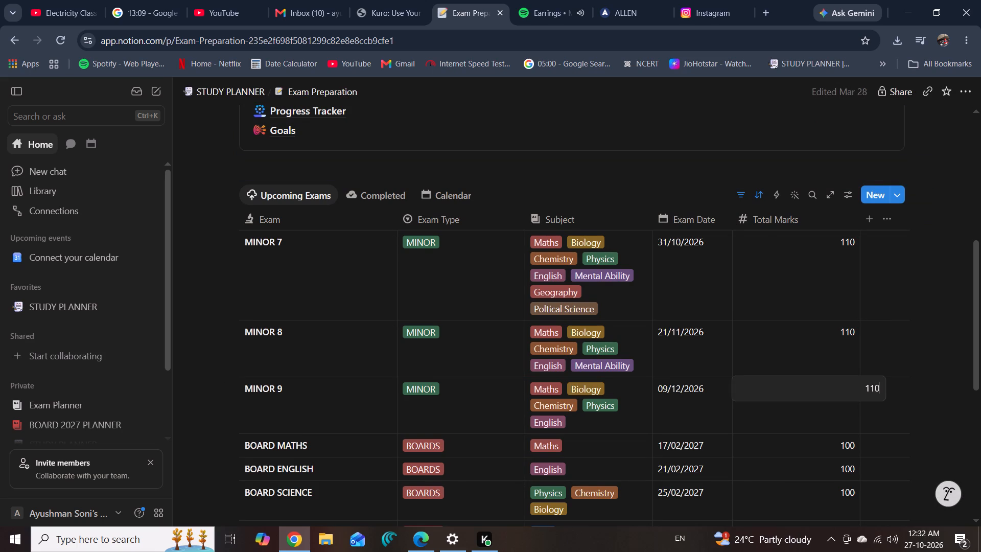
pyautogui.click(922, 280)
# Open the RW page of the study planner by way of the Subjects page.
pyautogui.scroll(2, 747, 336)
pyautogui.scroll(-1, 746, 337)
pyautogui.scroll(10, 746, 337)
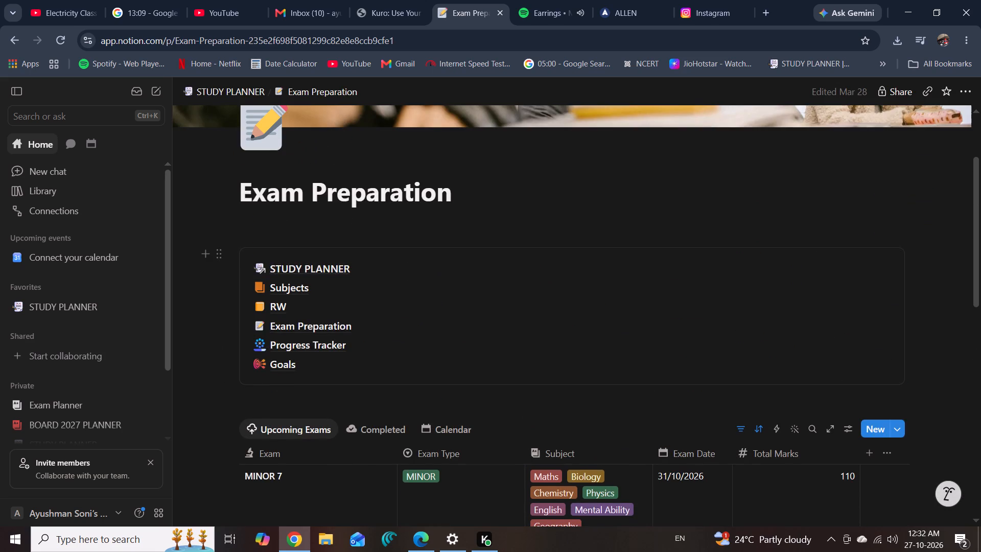
pyautogui.click(481, 282)
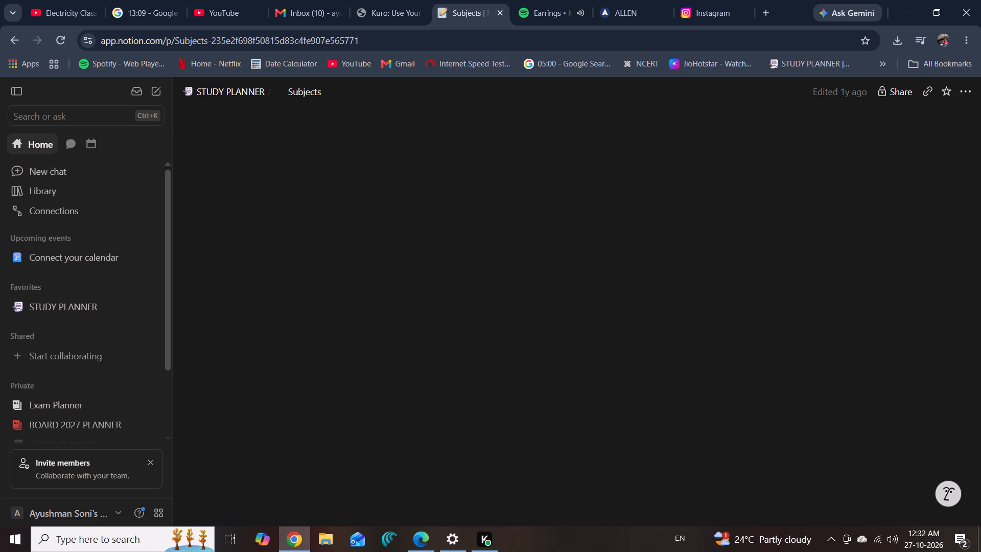
pyautogui.scroll(-10, 464, 397)
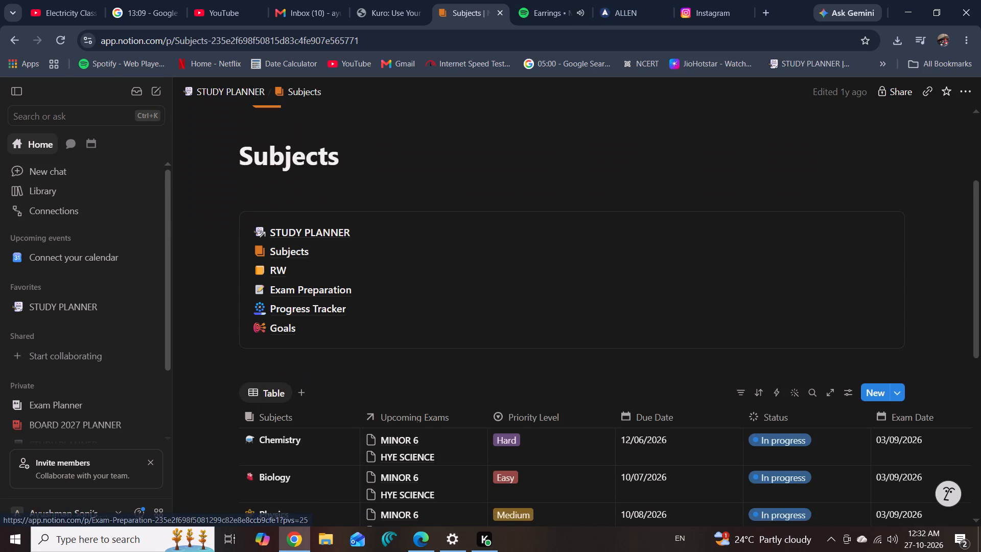
pyautogui.click(388, 213)
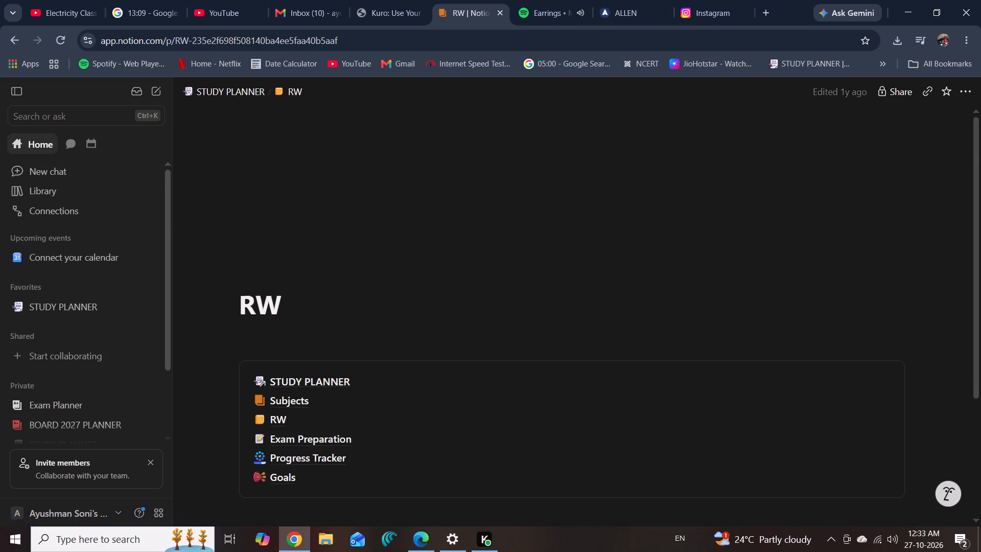
# Delete all chapters from Physics Numericals through The Midnight Visitor in the Revision table, keeping only Grand Revision.
pyautogui.scroll(-17, 387, 307)
pyautogui.scroll(1, 388, 308)
pyautogui.scroll(-4, 388, 308)
pyautogui.scroll(-2, 423, 343)
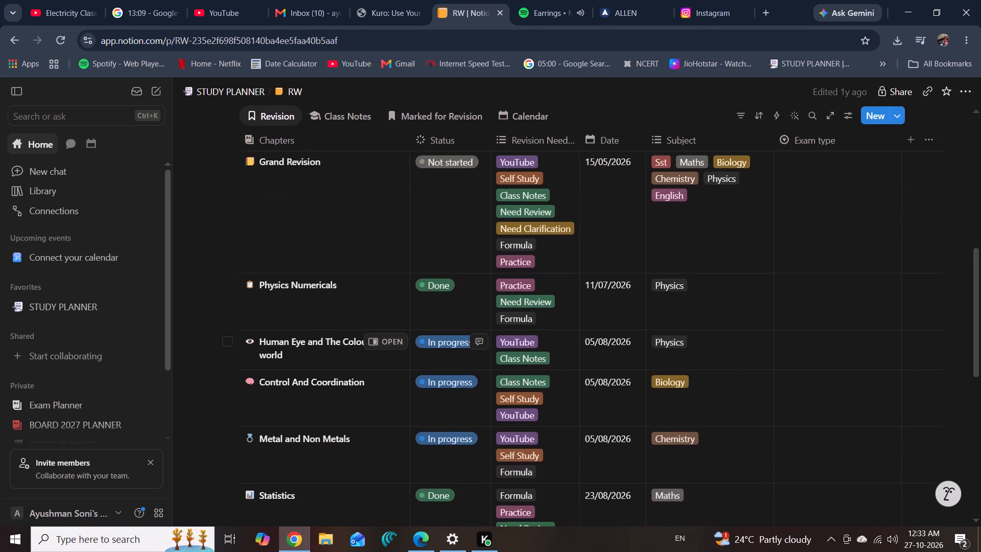
pyautogui.scroll(-1, 423, 343)
pyautogui.scroll(-12, 305, 343)
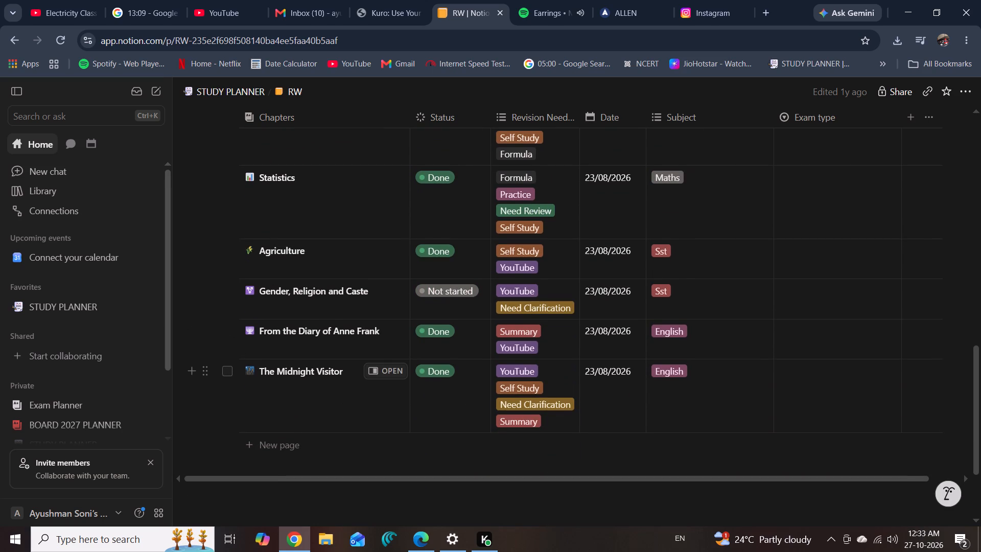
pyautogui.click(225, 374)
pyautogui.click(228, 334)
pyautogui.click(232, 285)
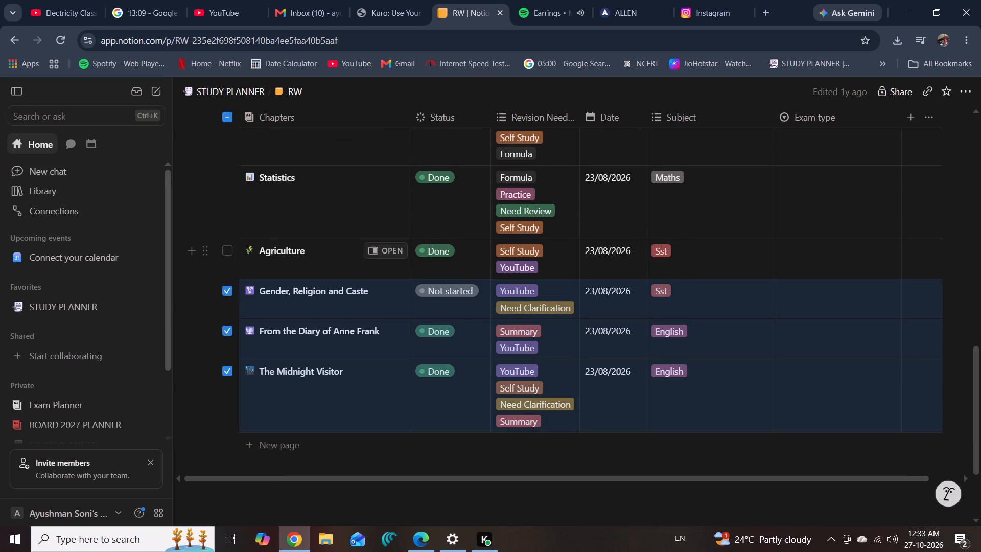
pyautogui.click(228, 257)
pyautogui.click(228, 183)
pyautogui.scroll(7, 224, 269)
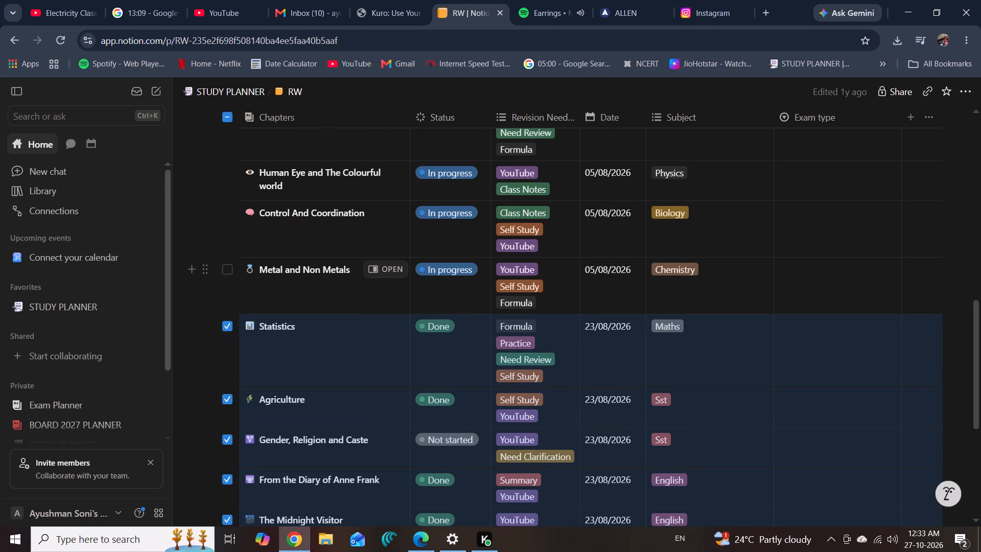
pyautogui.click(229, 270)
pyautogui.click(229, 212)
pyautogui.click(229, 177)
pyautogui.scroll(4, 238, 220)
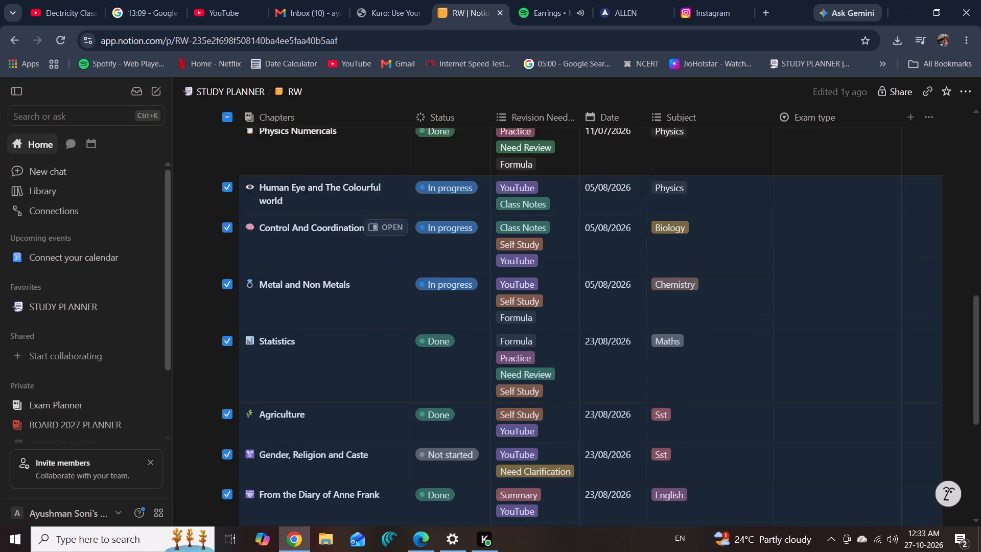
pyautogui.scroll(1, 238, 225)
pyautogui.click(232, 226)
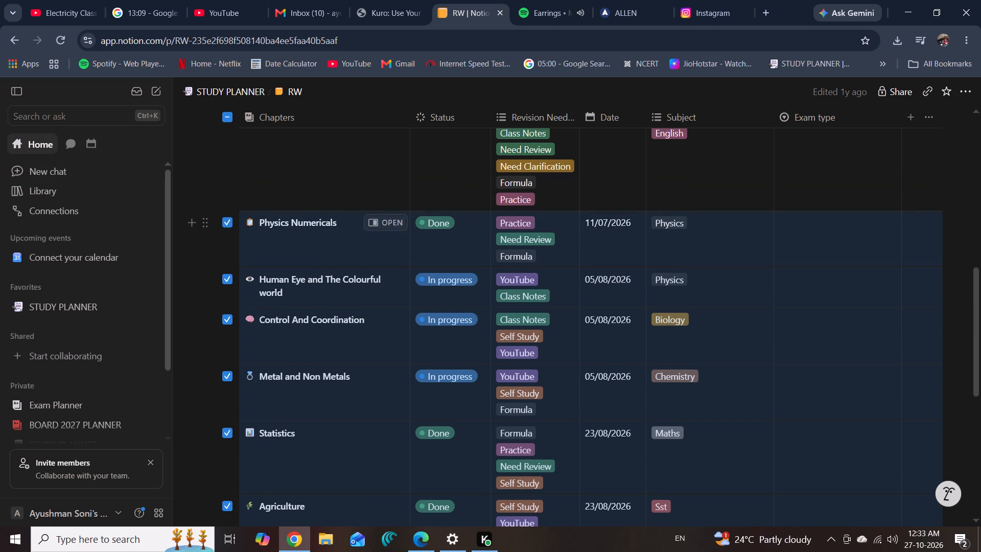
pyautogui.scroll(1, 307, 390)
pyautogui.scroll(-1, 307, 394)
pyautogui.scroll(5, 309, 406)
pyautogui.click(538, 159)
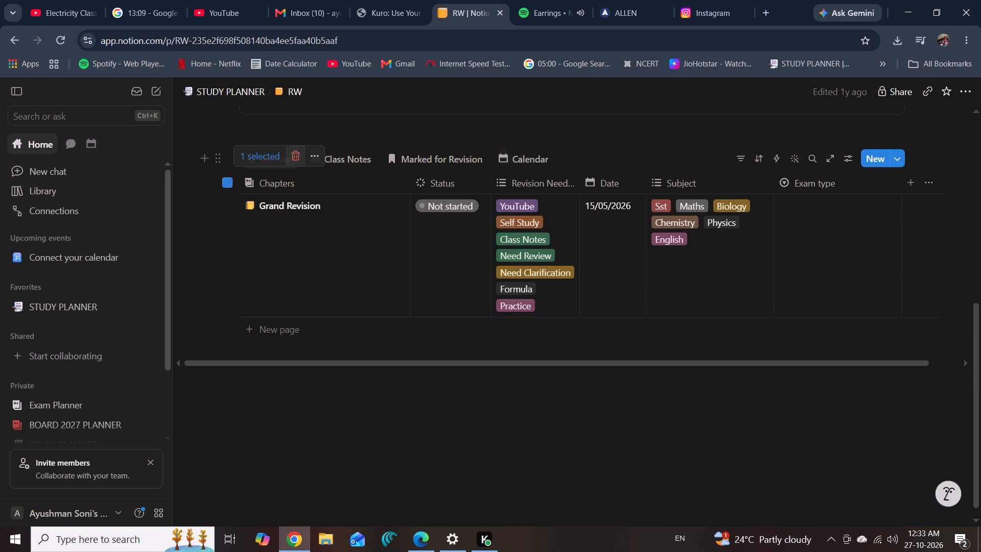
# Add a new chapter named "Electrcity" below Grand Revision in the Revision table.
pyautogui.click(265, 334)
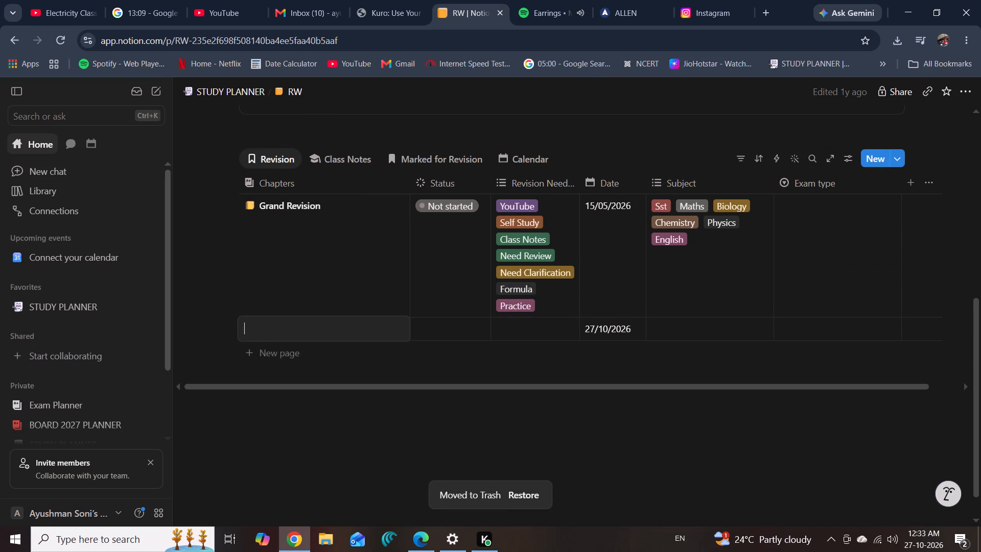
pyautogui.press('e')
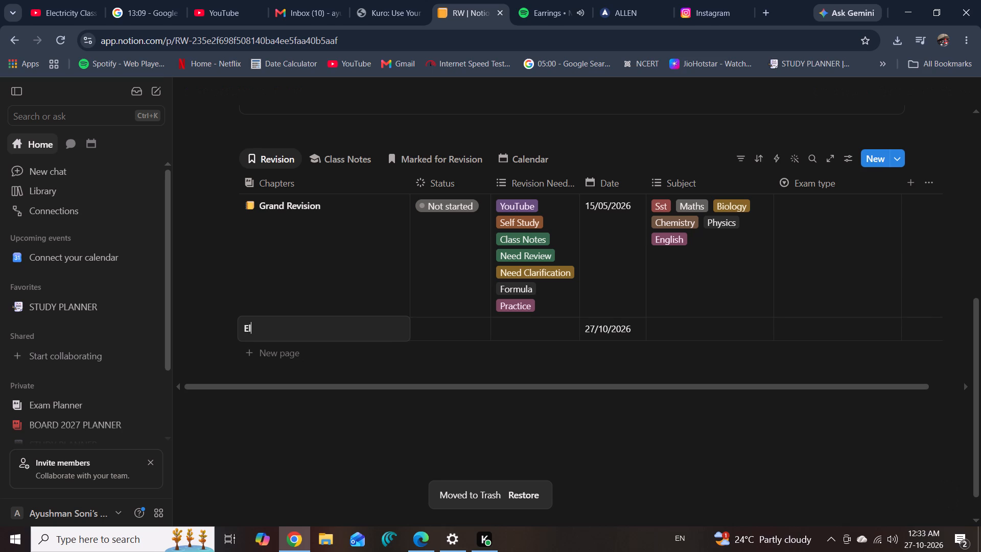
pyautogui.press('BackSpace')
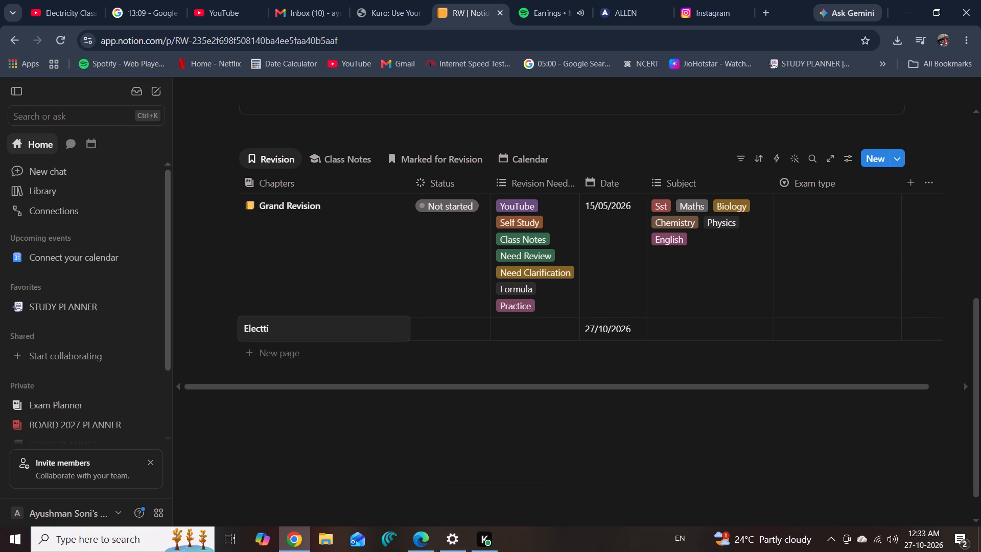
pyautogui.press('BackSpace')
pyautogui.write('rcity')
pyautogui.moveTo(400, 443); pyautogui.dragTo(399, 438)
# Add a new chapter named "Carbon and its compounds" to the Revision table.
pyautogui.click(293, 350)
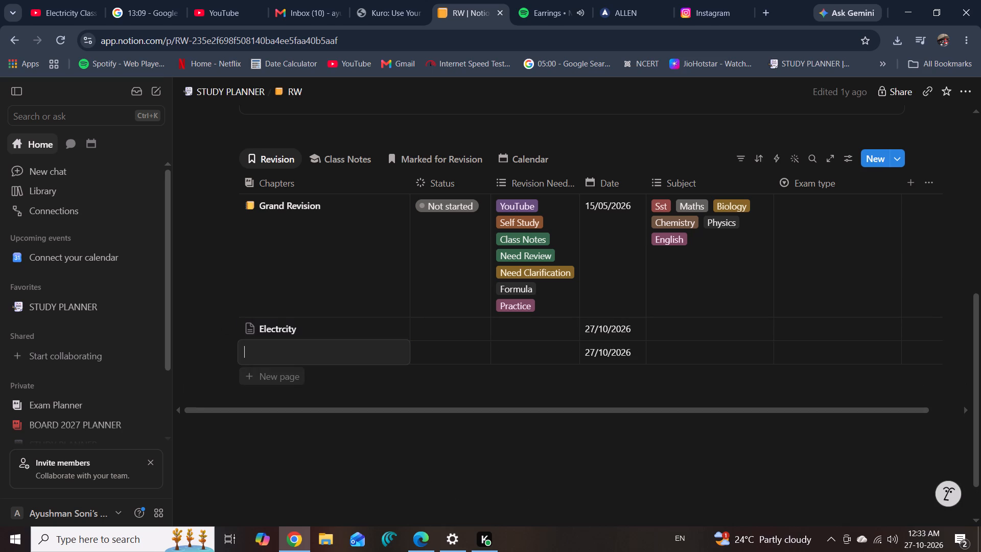
pyautogui.press('c')
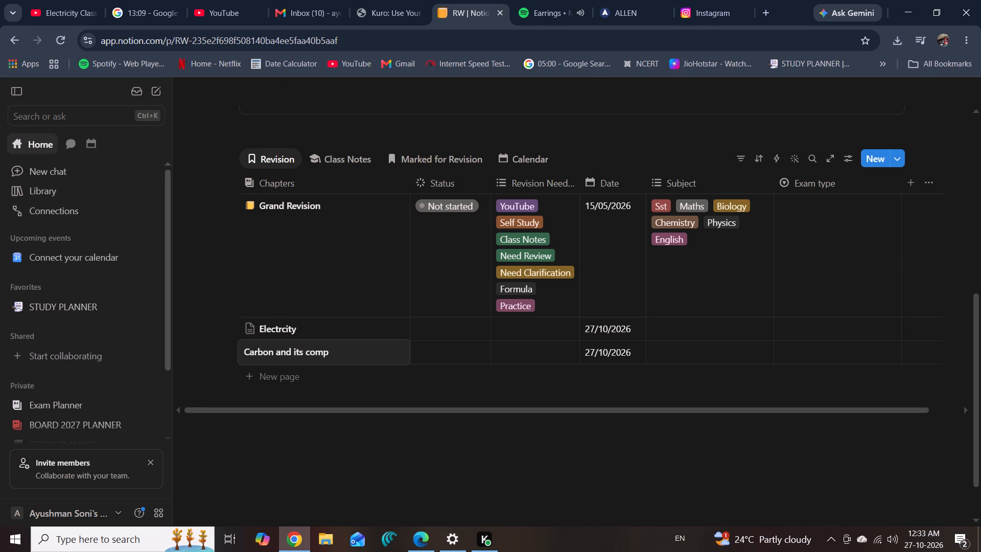
pyautogui.write('ouns')
pyautogui.press('BackSpace')
pyautogui.write('ds')
pyautogui.click(282, 433)
# Add a new chapter named "Reproduction" to the Revision table.
pyautogui.click(277, 381)
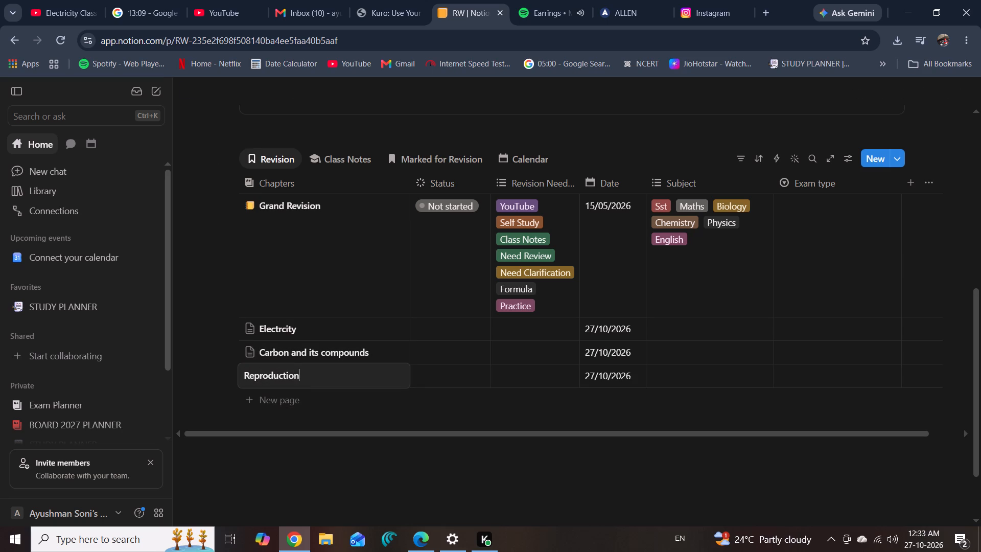
pyautogui.click(271, 396)
# Add a new chapter named "Quadratic Equations" to the Revision table, with both words capitalised.
pyautogui.click(274, 403)
pyautogui.write('quadratic')
pyautogui.press('space')
pyautogui.write('equations')
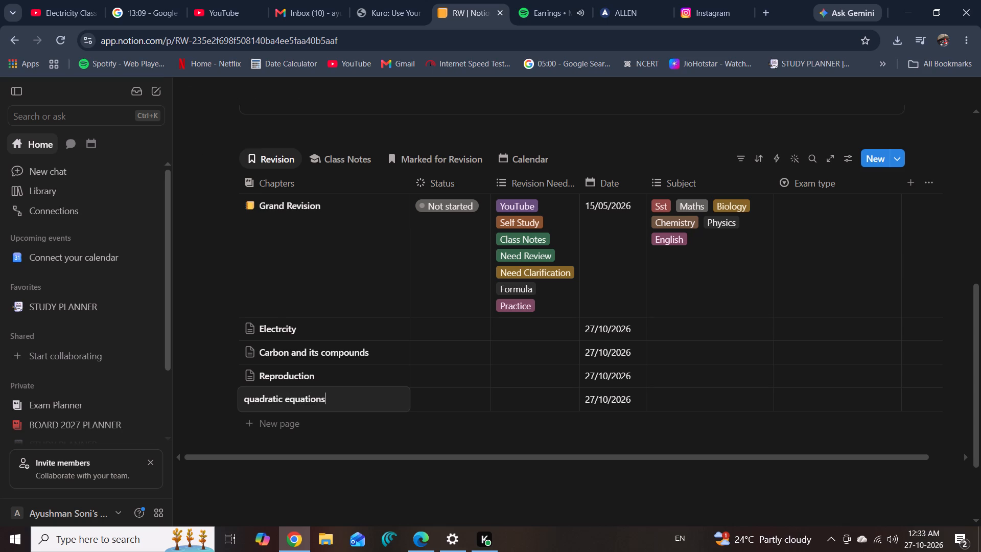
pyautogui.press('Left')
pyautogui.press('Left')
pyautogui.press('Left')
pyautogui.press('Left')
pyautogui.press('Left')
pyautogui.press('Left')
pyautogui.press('Left')
pyautogui.press('Left')
pyautogui.press('Left')
pyautogui.press('Left')
pyautogui.press('Left')
pyautogui.press('Left')
pyautogui.press('Left')
pyautogui.press('Left')
pyautogui.press('Left')
pyautogui.press('Left')
pyautogui.press('Left')
pyautogui.press('Left')
pyautogui.press('q')
pyautogui.click(289, 400)
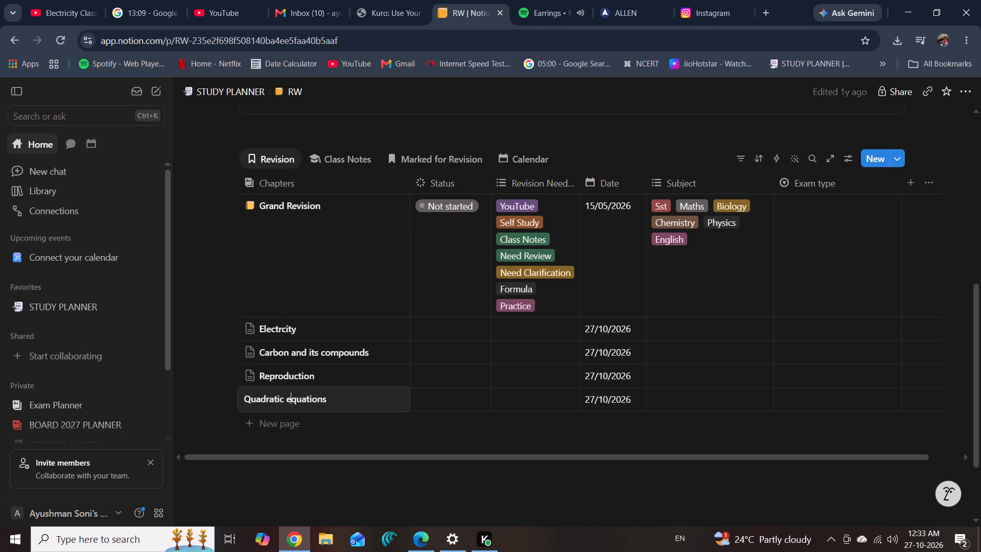
pyautogui.press('Right')
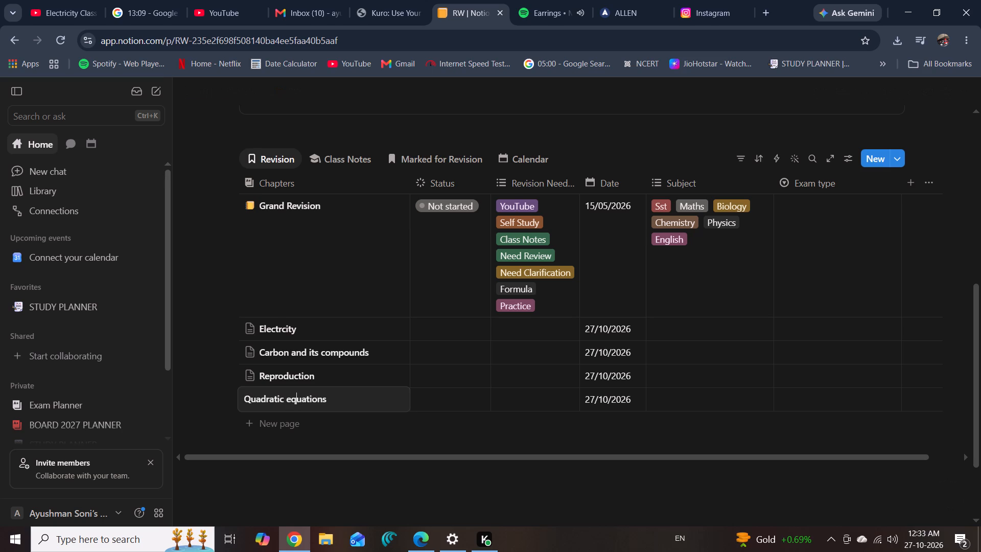
pyautogui.press('Left')
pyautogui.press('BackSpace')
pyautogui.press('e')
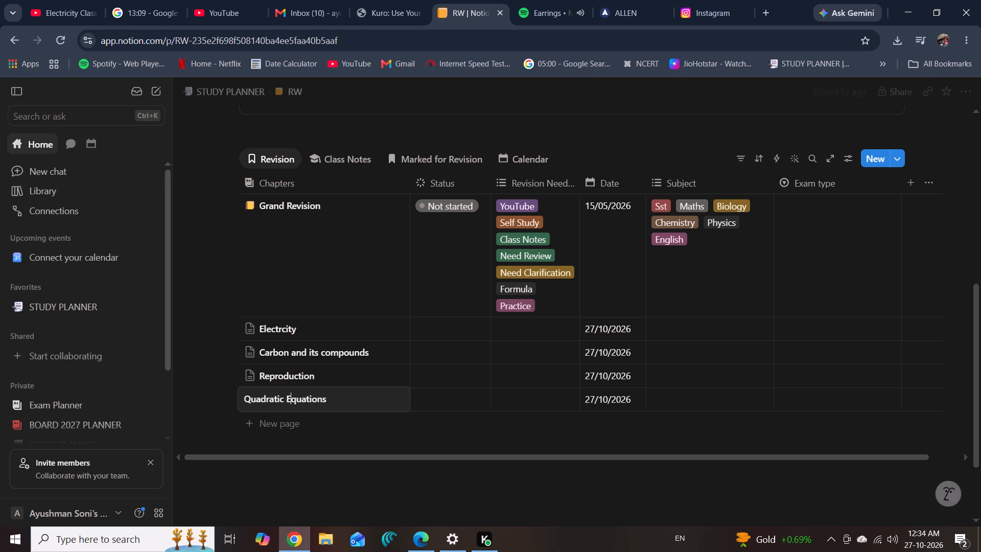
pyautogui.click(297, 422)
# Add a new chapter named "Heights and distance" to the Revision table.
pyautogui.click(283, 420)
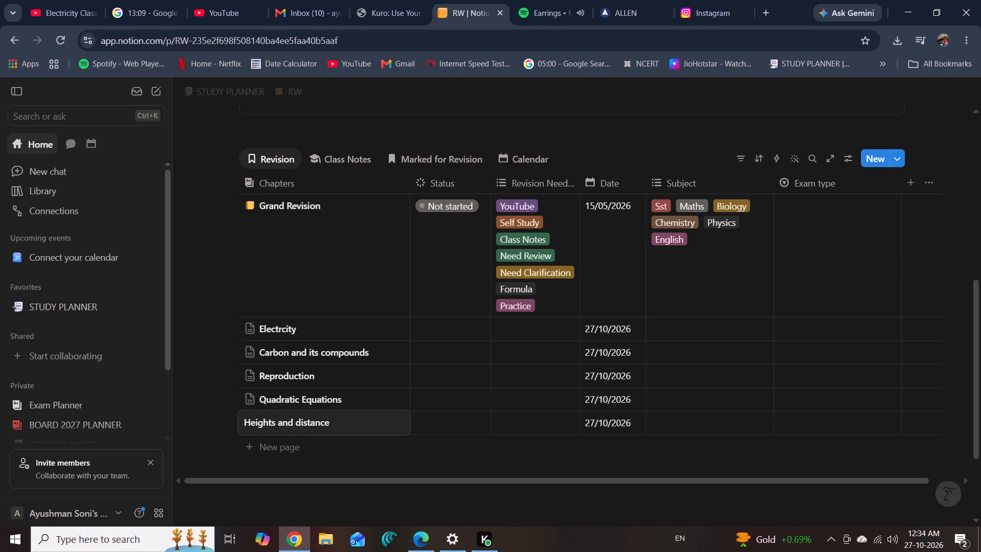
pyautogui.click(322, 445)
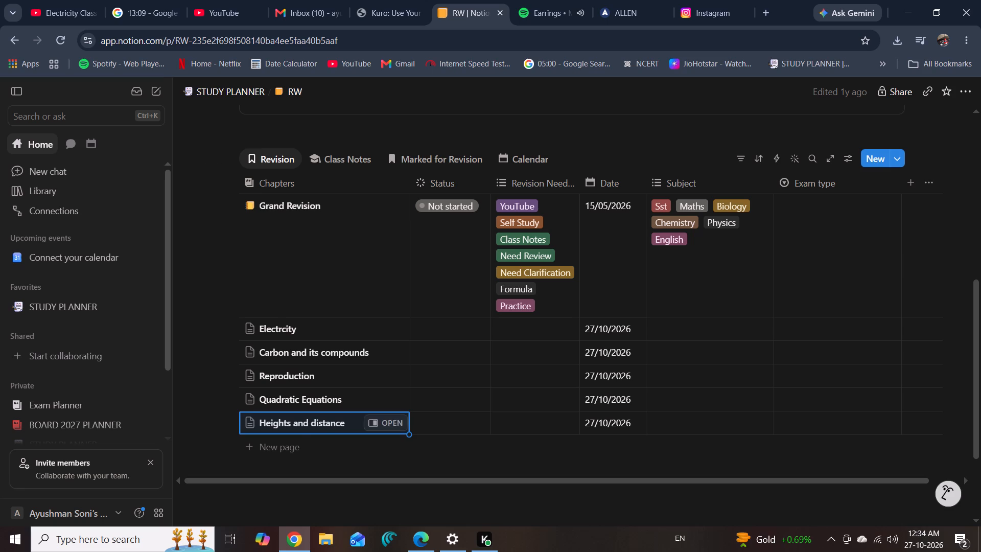
# Add a new chapter named "Minerals and energy resources" to the Revision table.
pyautogui.click(279, 450)
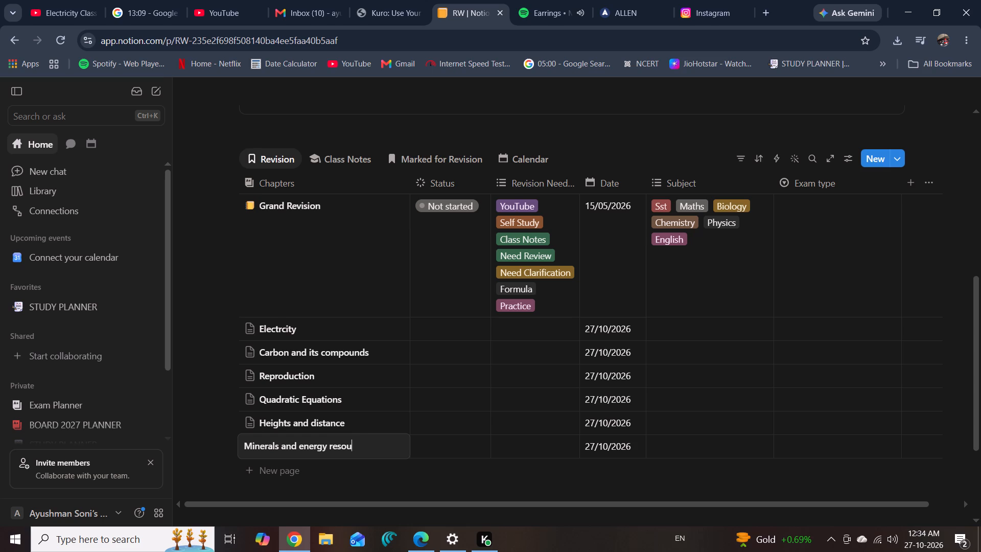
pyautogui.press('e')
pyautogui.press('s')
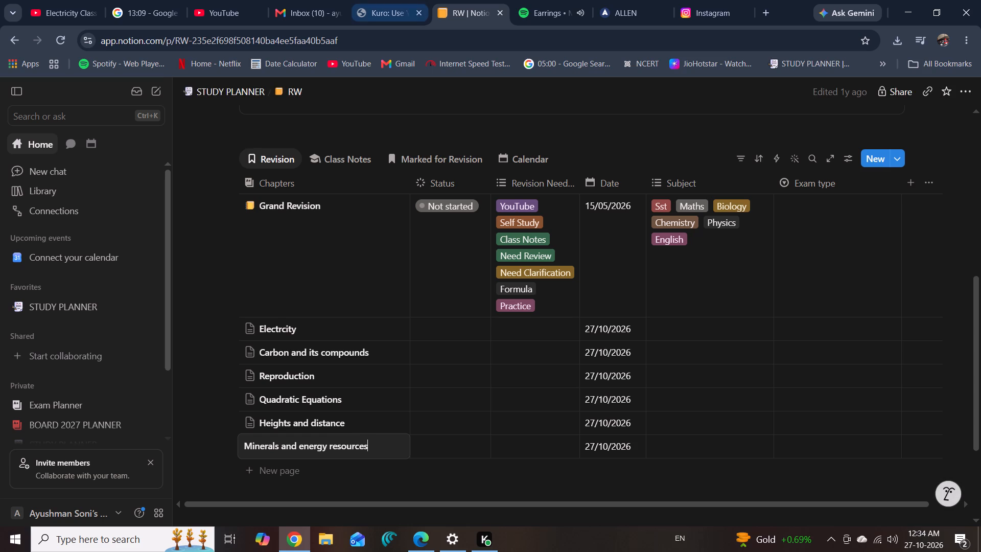
# Switch to Spotify, search for "ecli" and play Total Eclipse of the Heart by Bonnie Tyler.
pyautogui.click(544, 0)
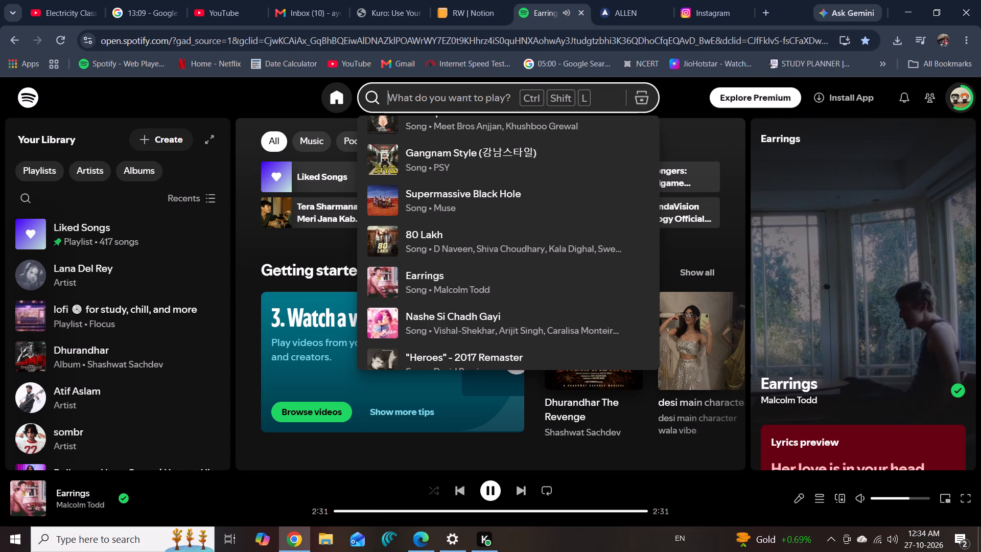
pyautogui.write('ecli')
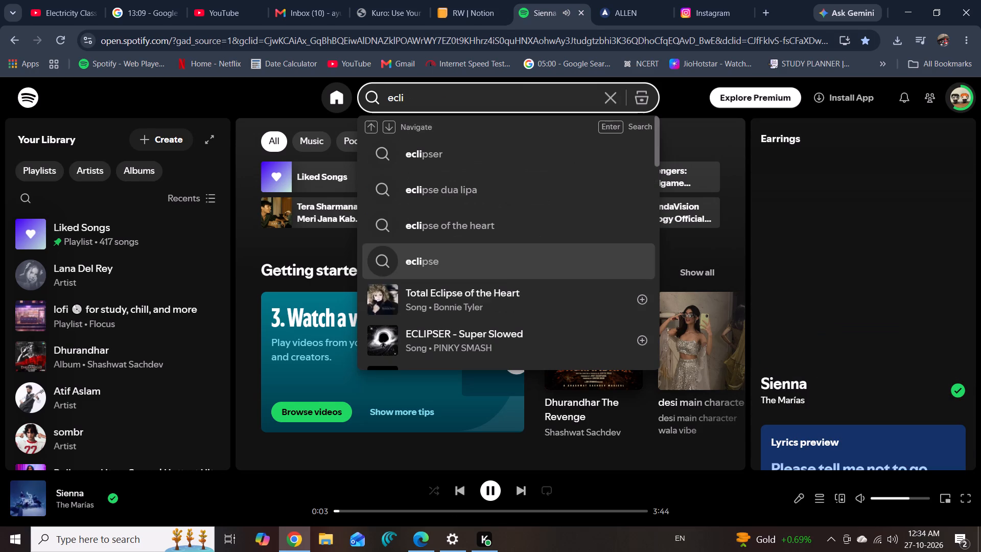
pyautogui.click(382, 302)
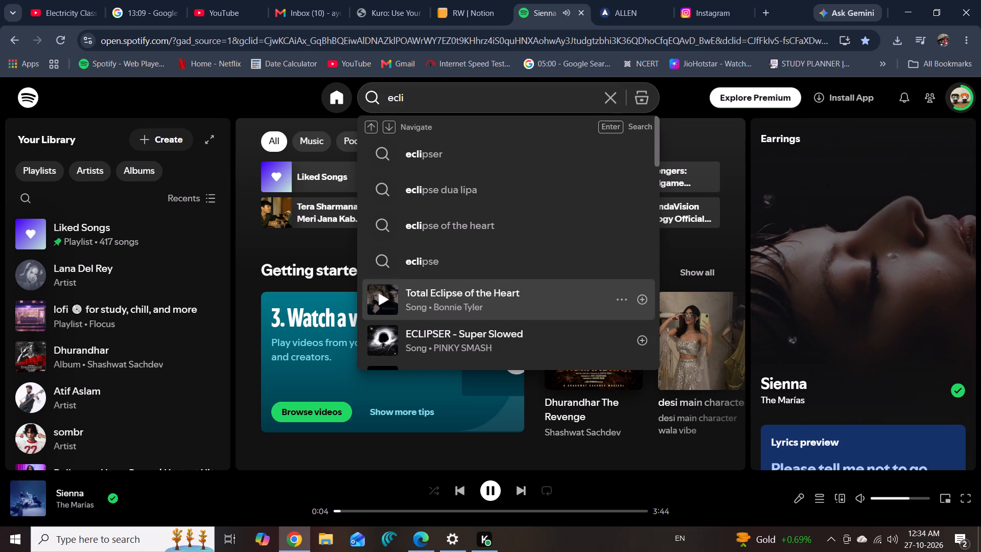
# Open Google Keep from the bookmarks in a new browser tab.
pyautogui.click(772, 4)
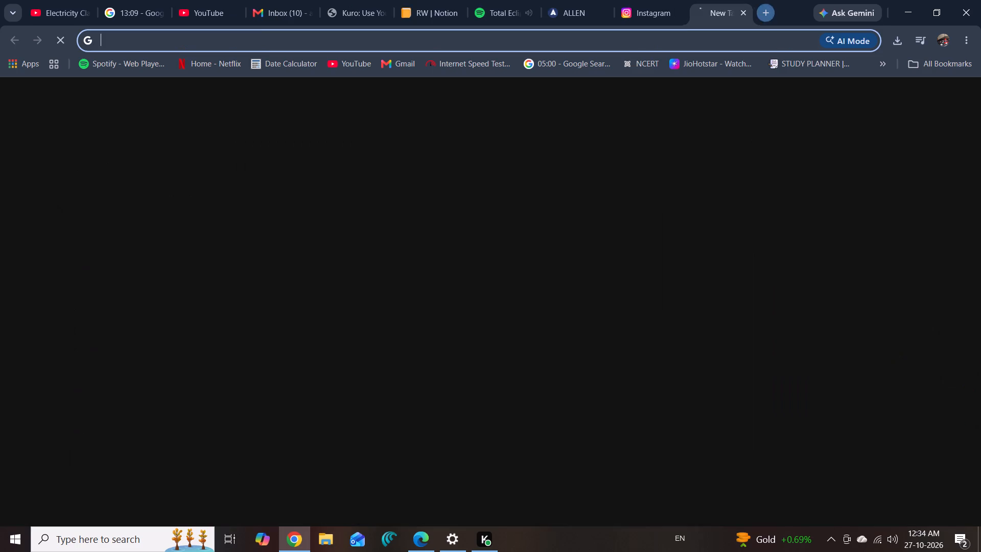
pyautogui.click(939, 68)
pyautogui.click(907, 167)
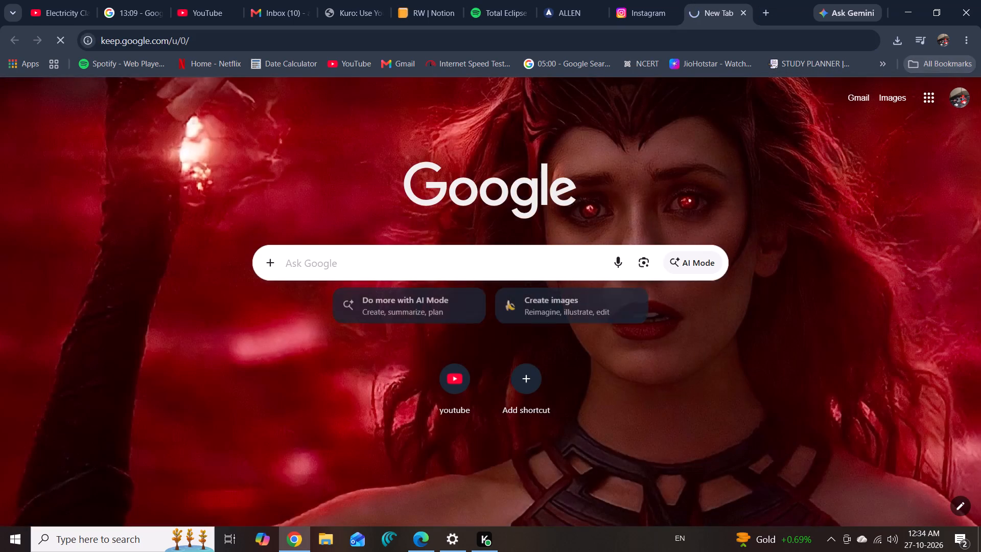
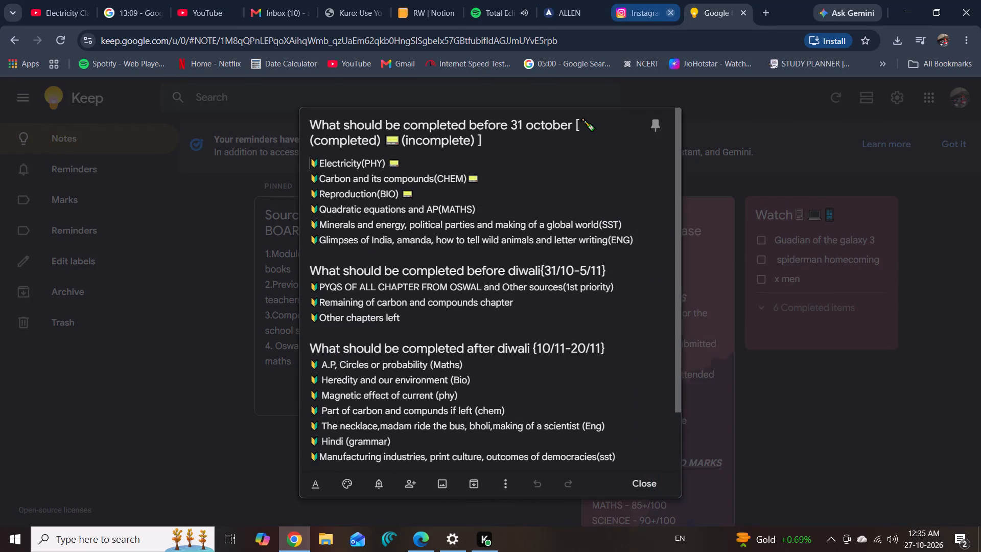
# Close the Instagram browser tab.
pyautogui.click(671, 12)
pyautogui.click(232, 13)
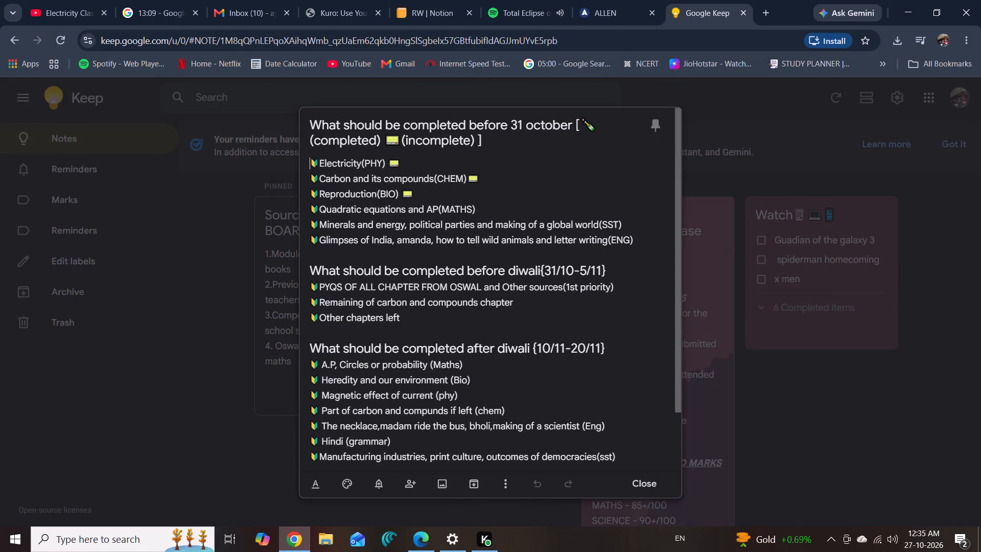
# Switch to the Notion planner and add a new chapter named "Political Parties" to the Revision table.
pyautogui.click(530, 0)
pyautogui.click(418, 0)
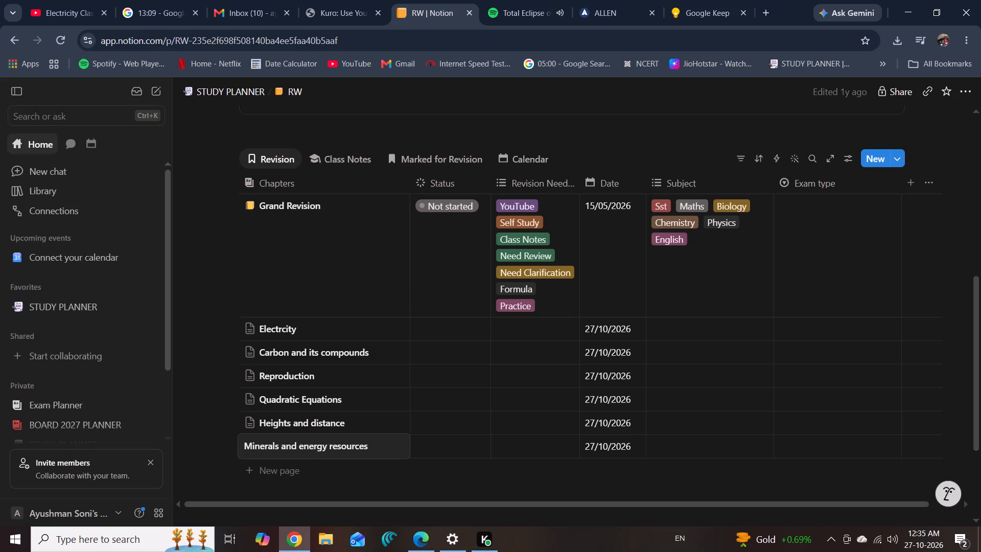
pyautogui.click(315, 470)
pyautogui.click(272, 471)
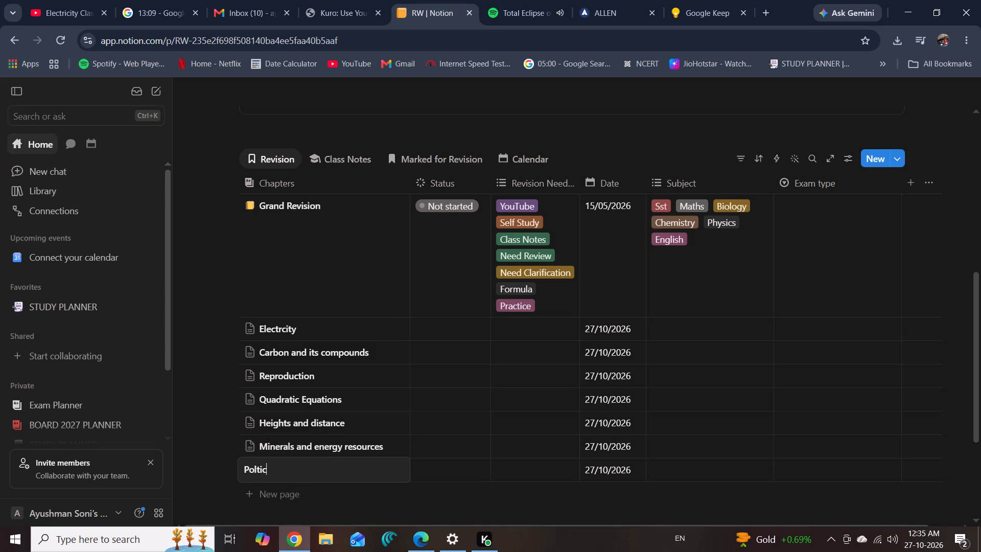
pyautogui.press('BackSpace')
pyautogui.press('BackSpace')
pyautogui.press('BackSpace')
pyautogui.press('BackSpace')
pyautogui.press('BackSpace')
pyautogui.write('itiv')
pyautogui.press('BackSpace')
pyautogui.write('cal')
pyautogui.press('space')
pyautogui.click(332, 488)
pyautogui.click(285, 488)
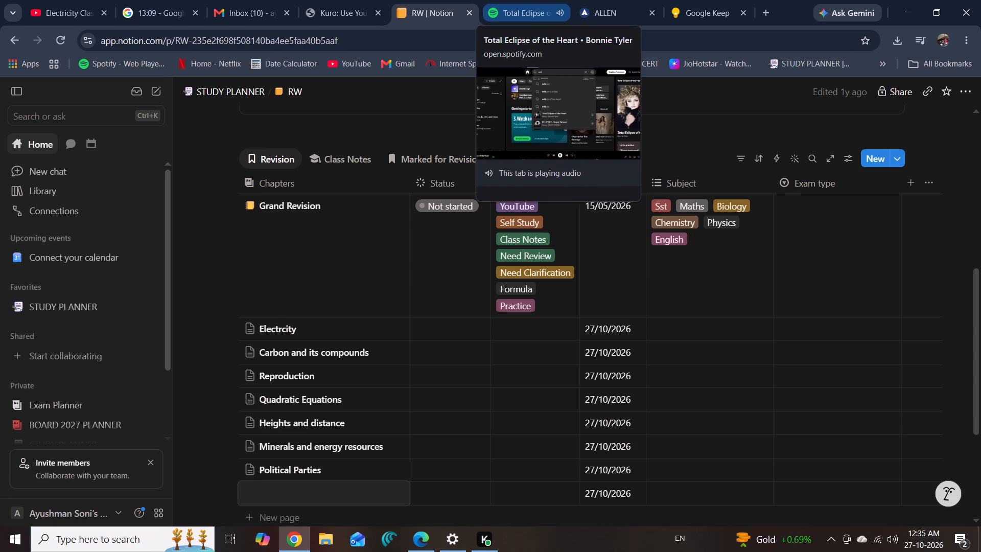
# In the Google Keep note's list for before 31 october, replace "AP" with "Heights and distances" in the MATHS line and close the note.
pyautogui.click(678, 0)
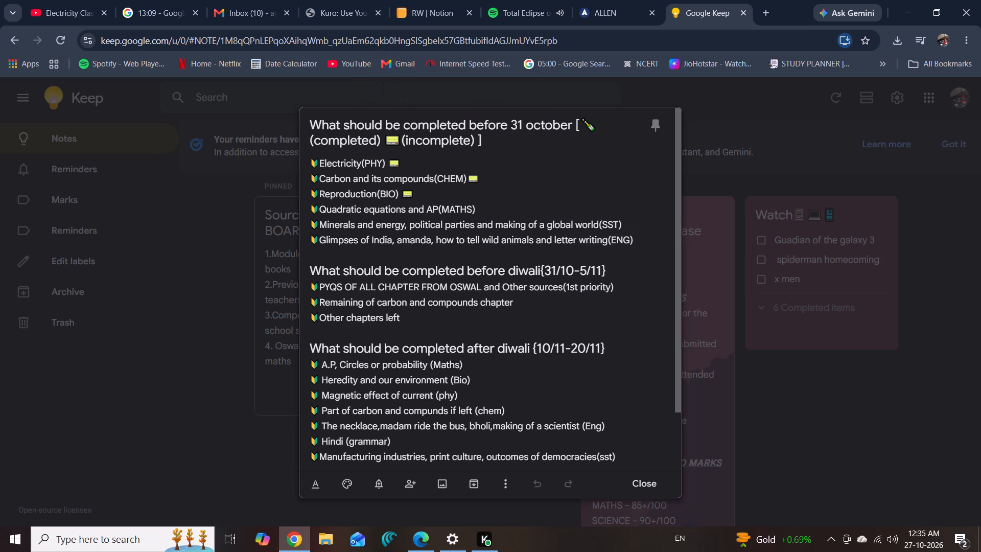
pyautogui.click(437, 212)
pyautogui.press('BackSpace')
pyautogui.press('BackSpace')
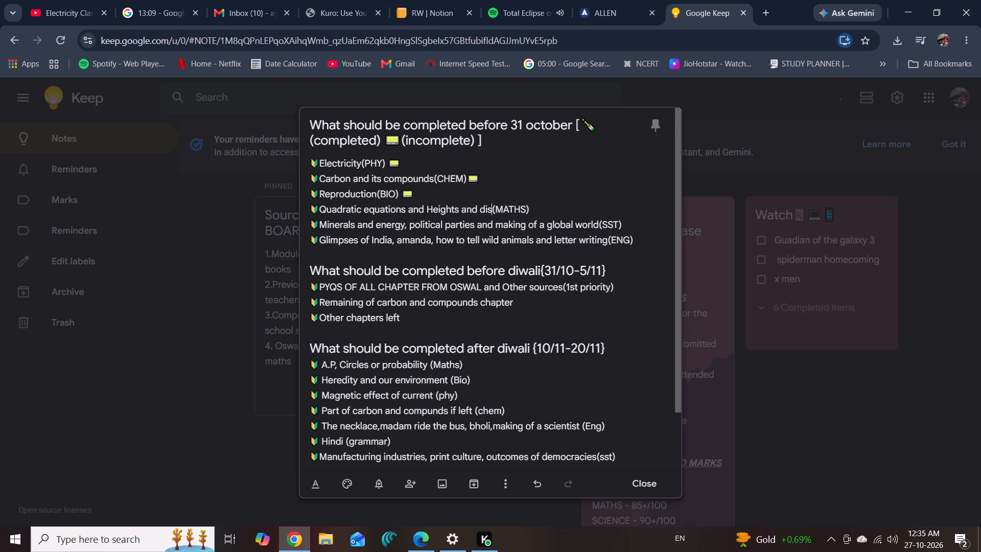
pyautogui.press('s')
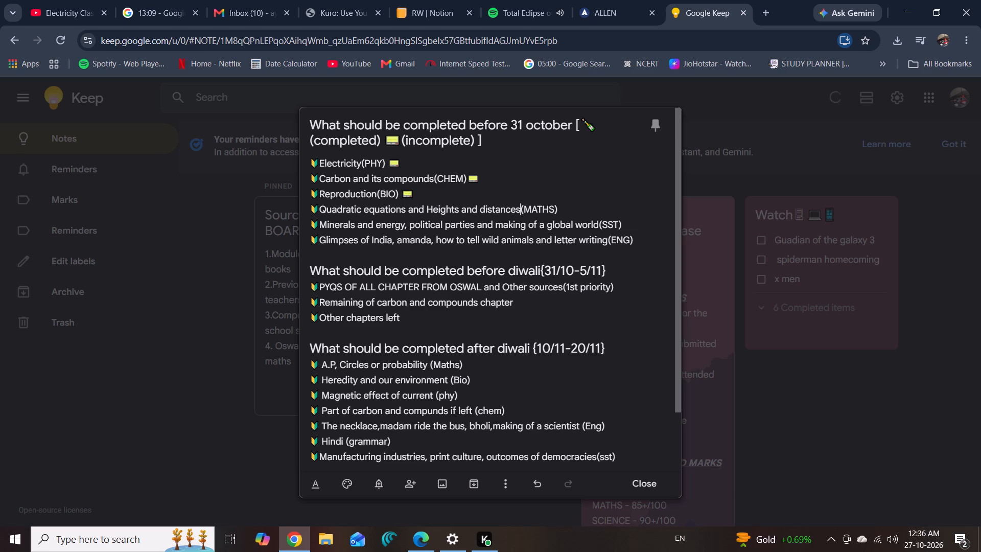
pyautogui.click(800, 411)
pyautogui.scroll(2, 360, 282)
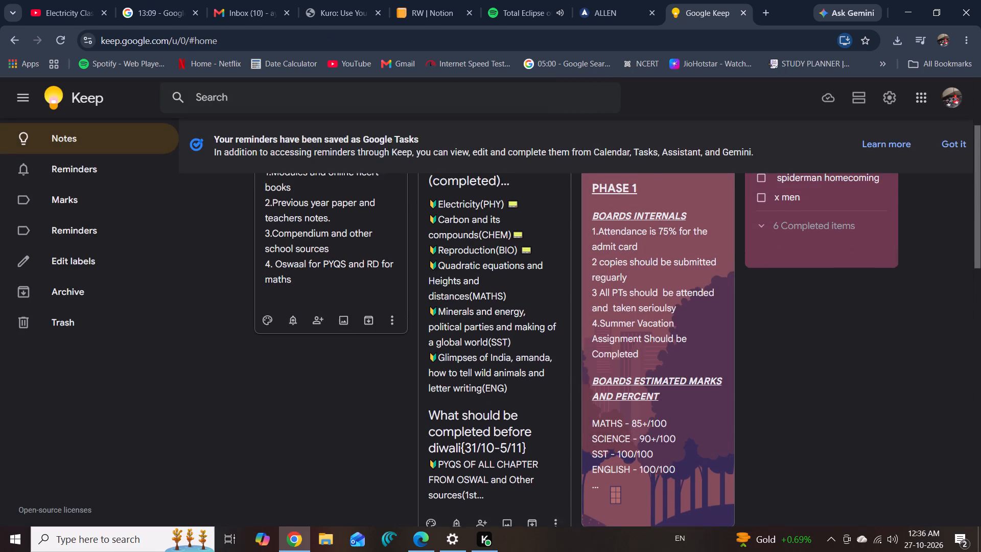
# Return to Notion and name the empty last row of the Revision table "Glimpses of india".
pyautogui.click(453, 0)
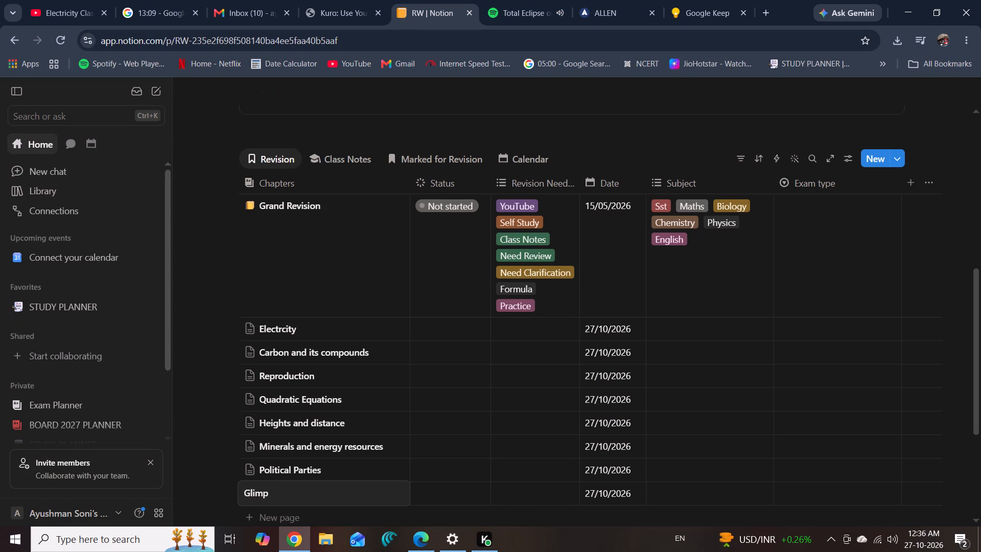
pyautogui.write('ses of india')
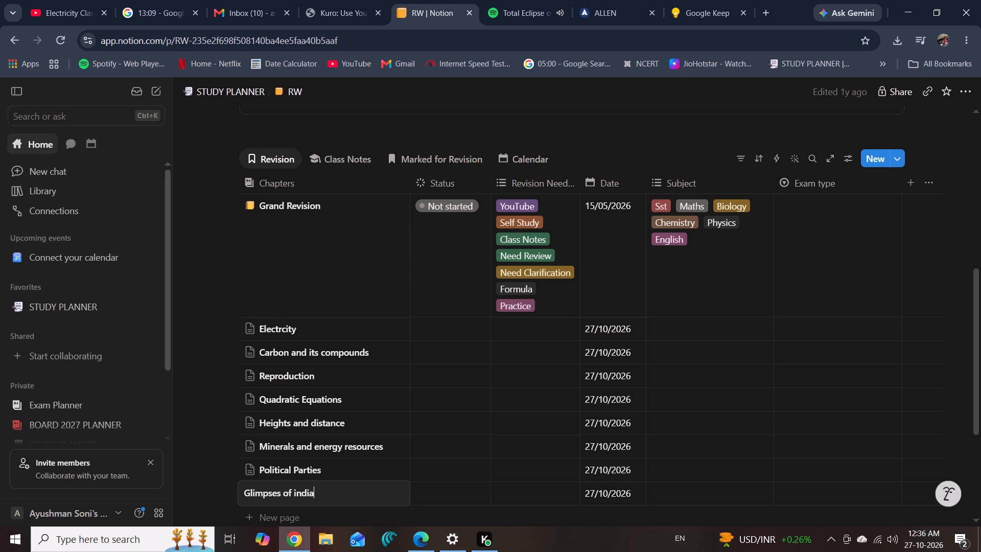
pyautogui.click(582, 517)
# Add a new chapter named "Amanda" to the end of the Revision table.
pyautogui.scroll(-6, 406, 449)
pyautogui.click(280, 388)
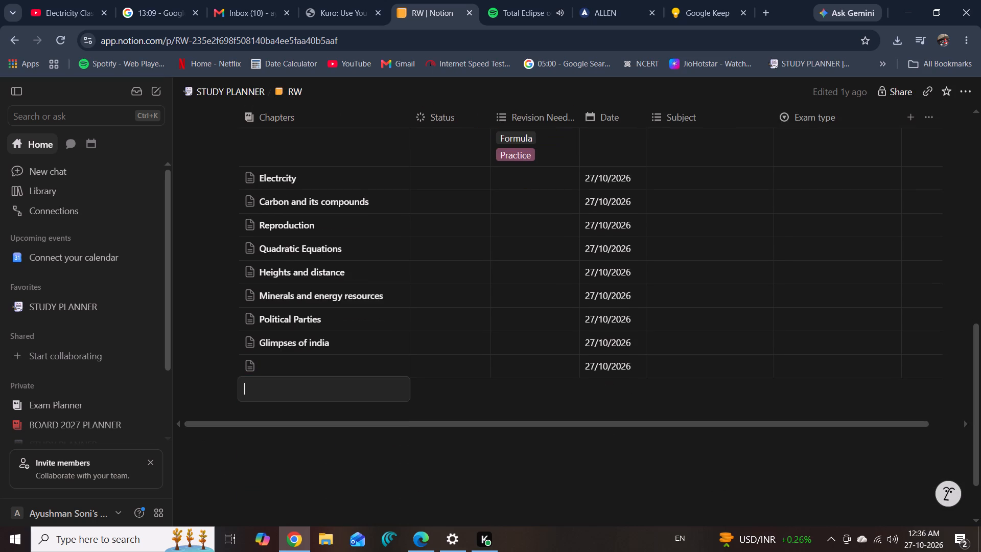
pyautogui.click(269, 371)
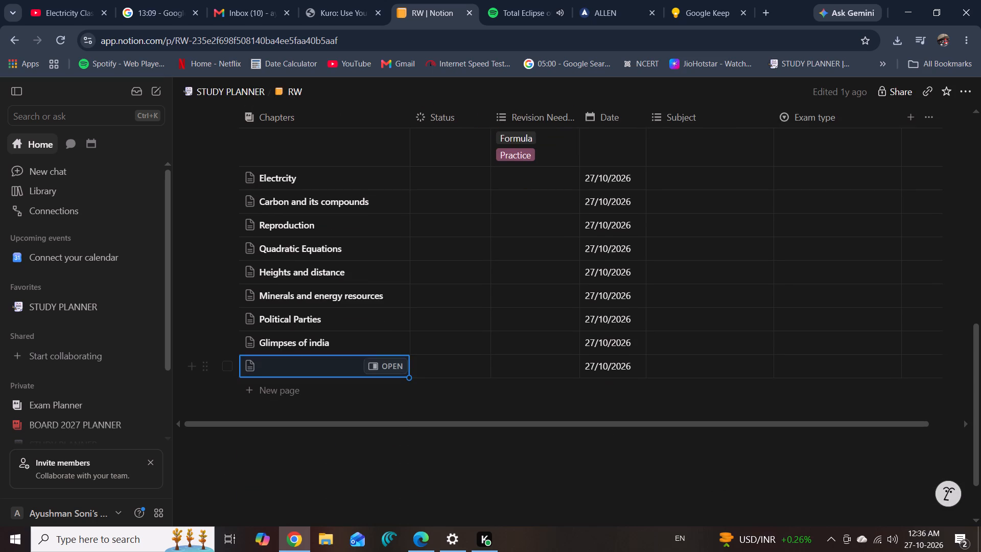
pyautogui.click(269, 370)
pyautogui.write('amanda')
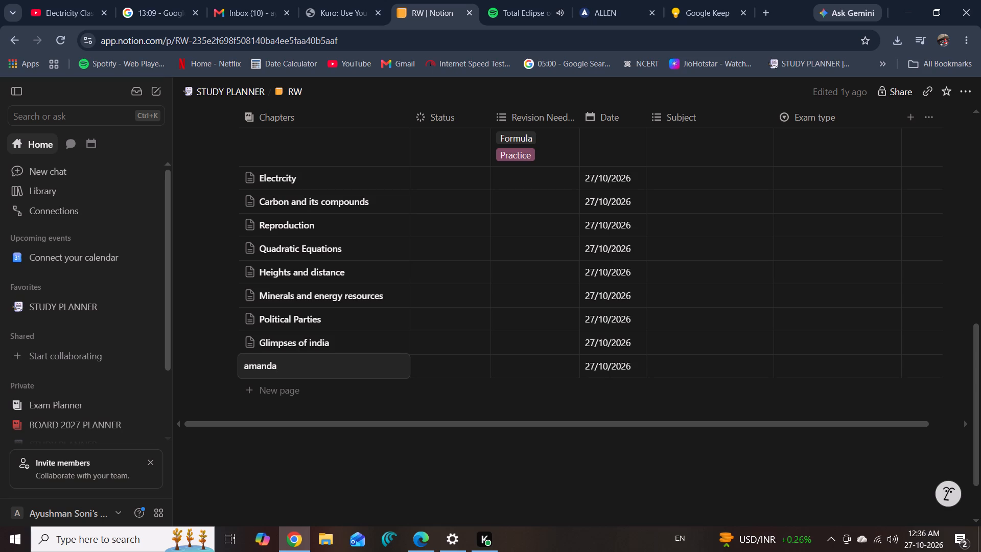
pyautogui.click(249, 366)
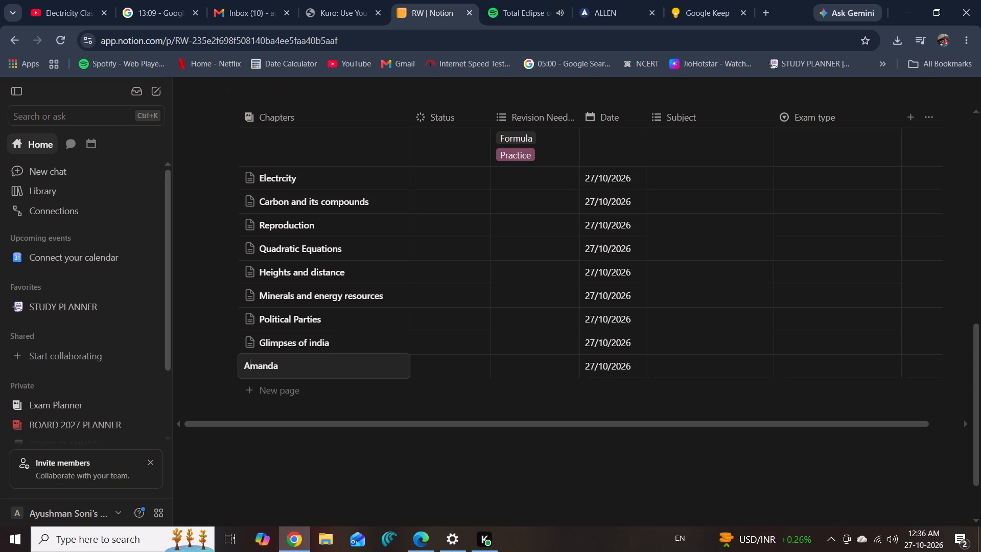
pyautogui.click(349, 402)
# Set the status of the "Electrcity" chapter to Not started.
pyautogui.scroll(1, 437, 302)
pyautogui.scroll(-2, 474, 314)
pyautogui.scroll(4, 474, 314)
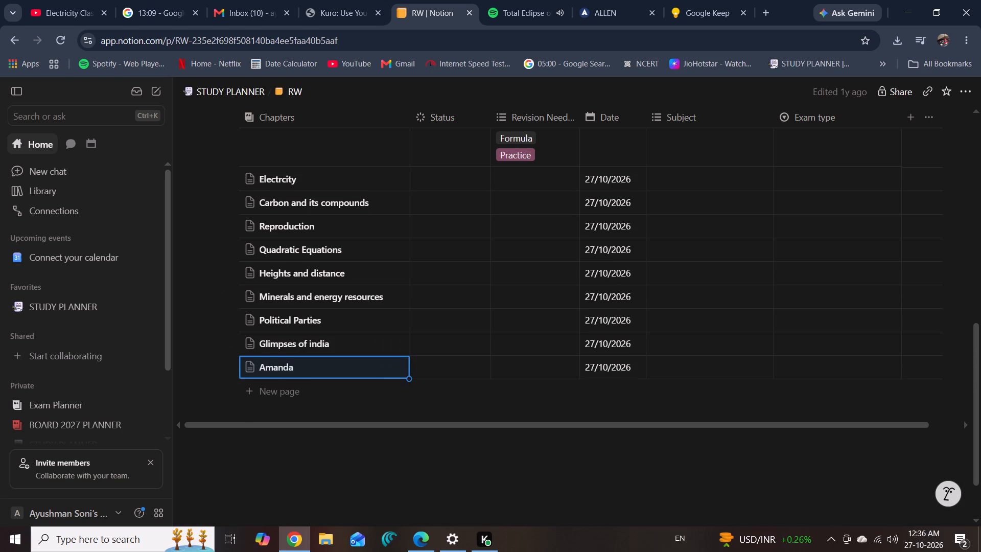
pyautogui.scroll(2, 466, 308)
pyautogui.click(453, 284)
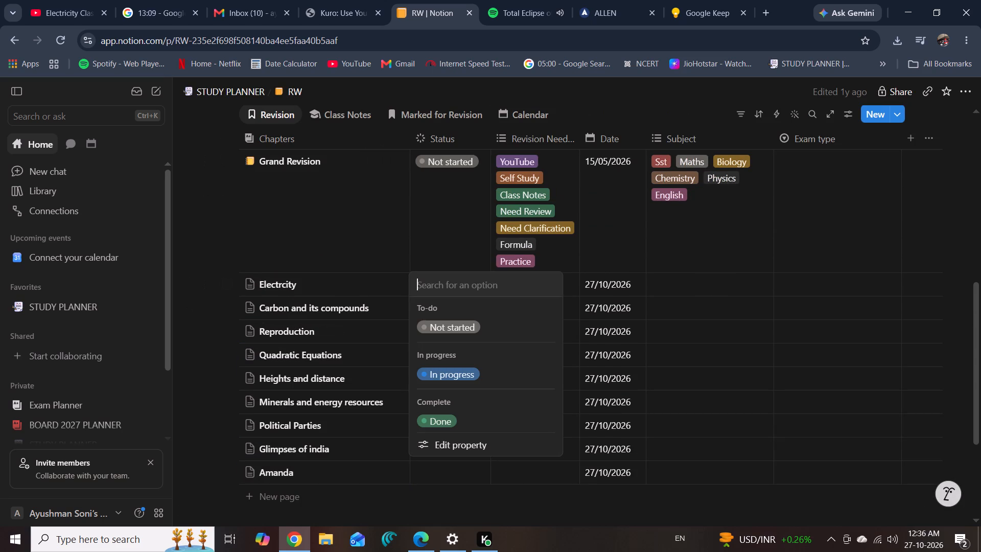
pyautogui.click(452, 331)
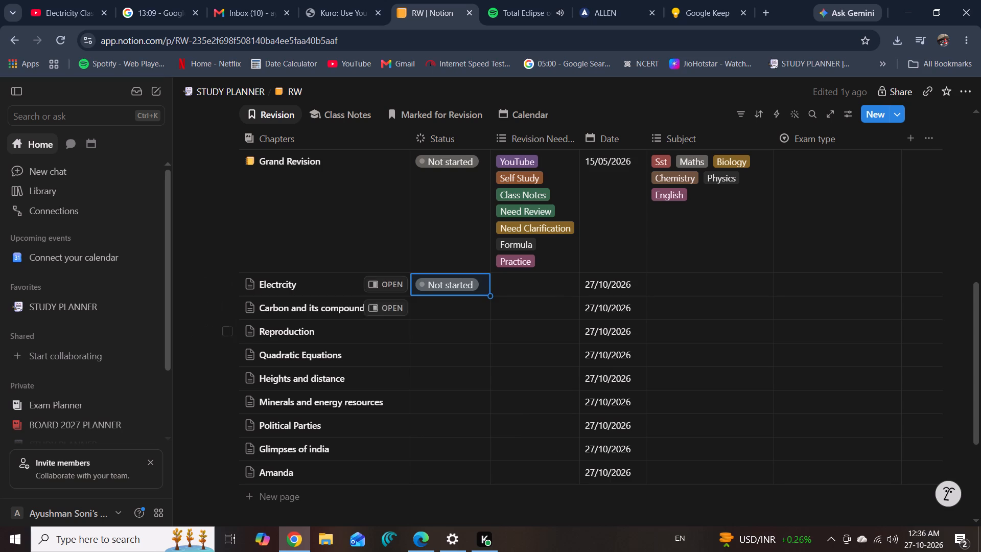
# Edit the spelling of the "Electrcity" chapter name so it reads "Electicty".
pyautogui.click(279, 282)
pyautogui.click(255, 287)
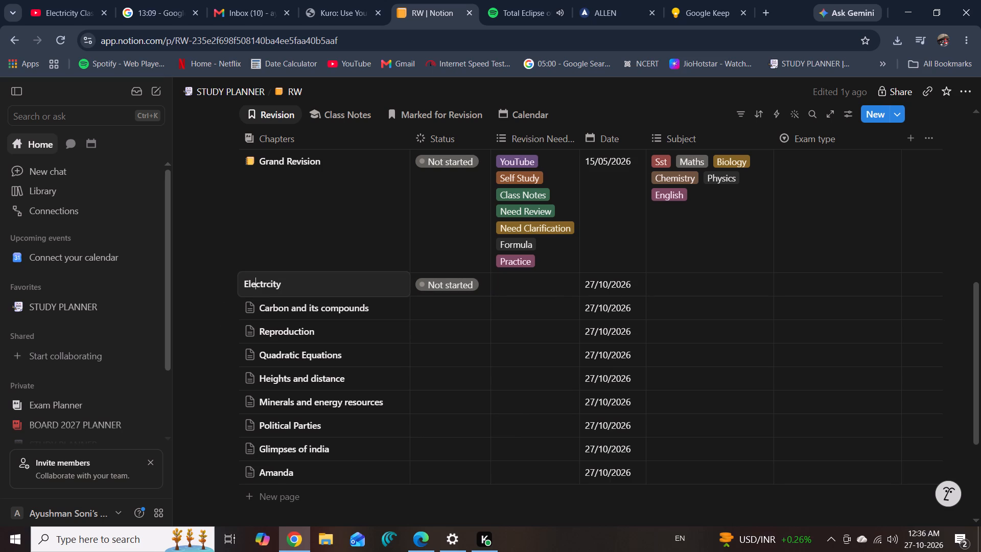
pyautogui.click(263, 284)
pyautogui.press('e')
pyautogui.press('BackSpace')
pyautogui.press('i')
pyautogui.click(356, 285)
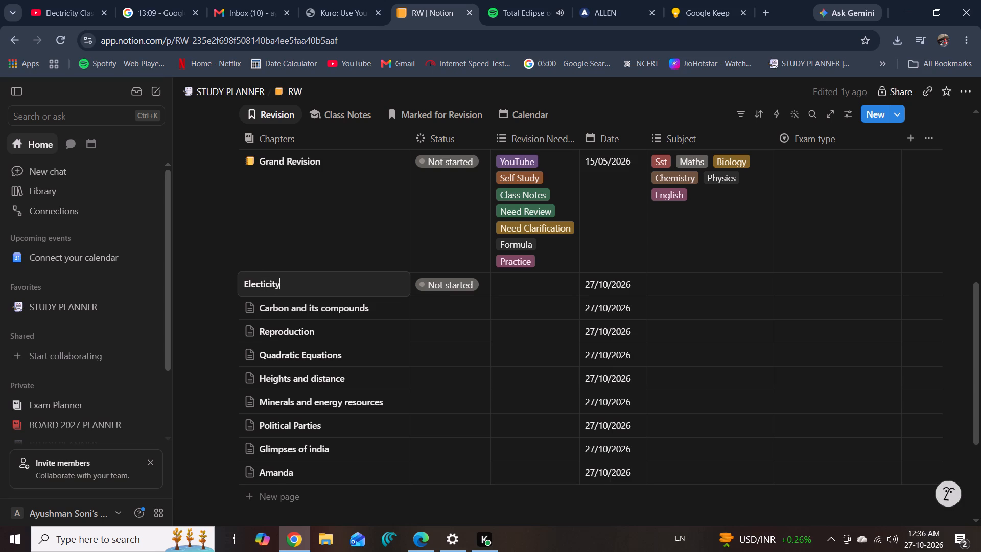
pyautogui.press('BackSpace')
pyautogui.press('BackSpace')
pyautogui.press('BackSpace')
pyautogui.press('BackSpace')
pyautogui.press('BackSpace')
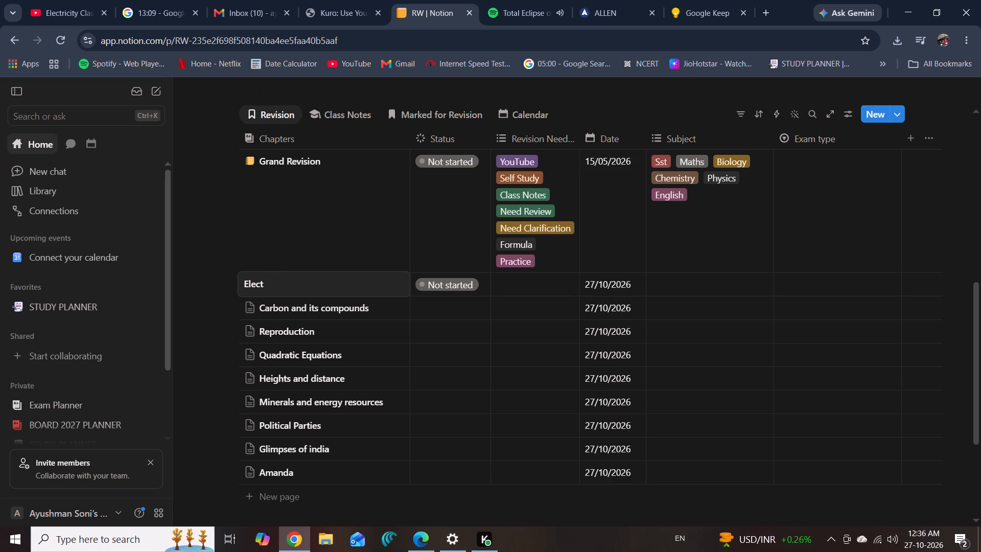
pyautogui.write('icty')
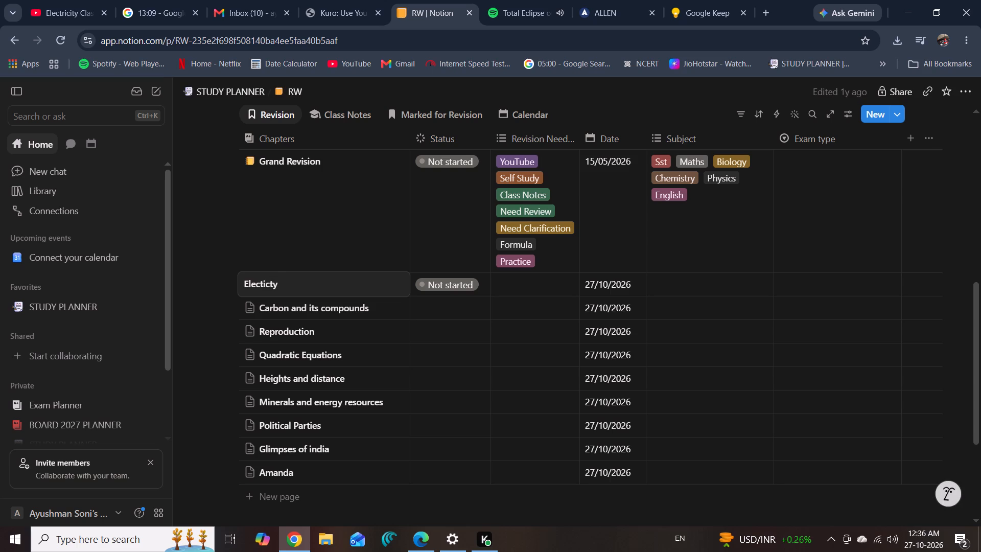
# Switch to Spotify, search for "white" and play Raindance (feat. Tems) by Dave.
pyautogui.click(685, 7)
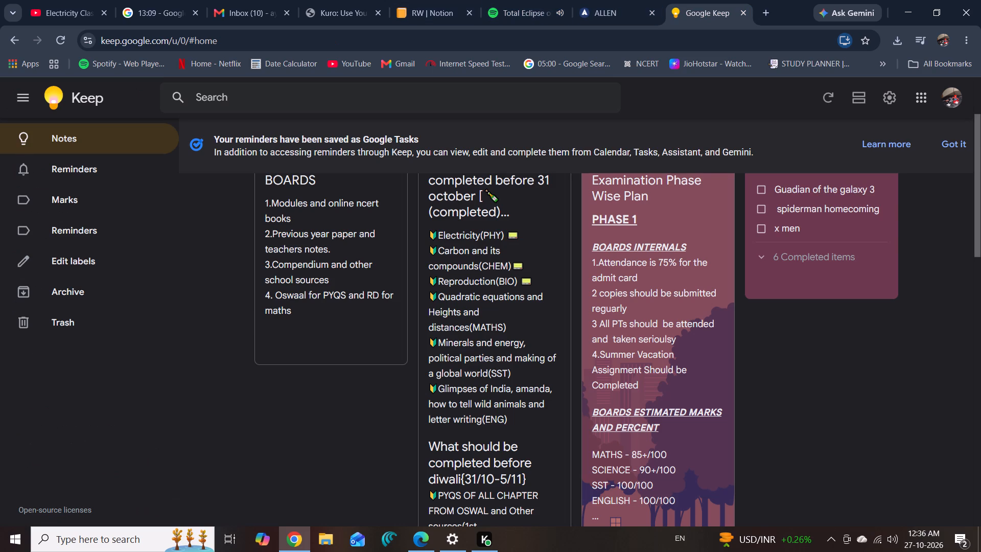
pyautogui.click(434, 0)
pyautogui.click(483, 0)
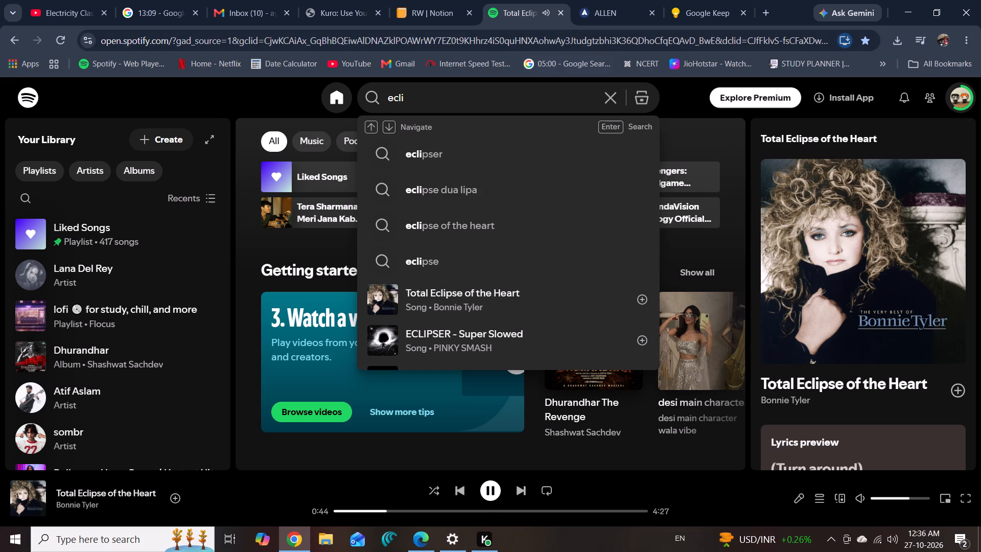
pyautogui.click(615, 95)
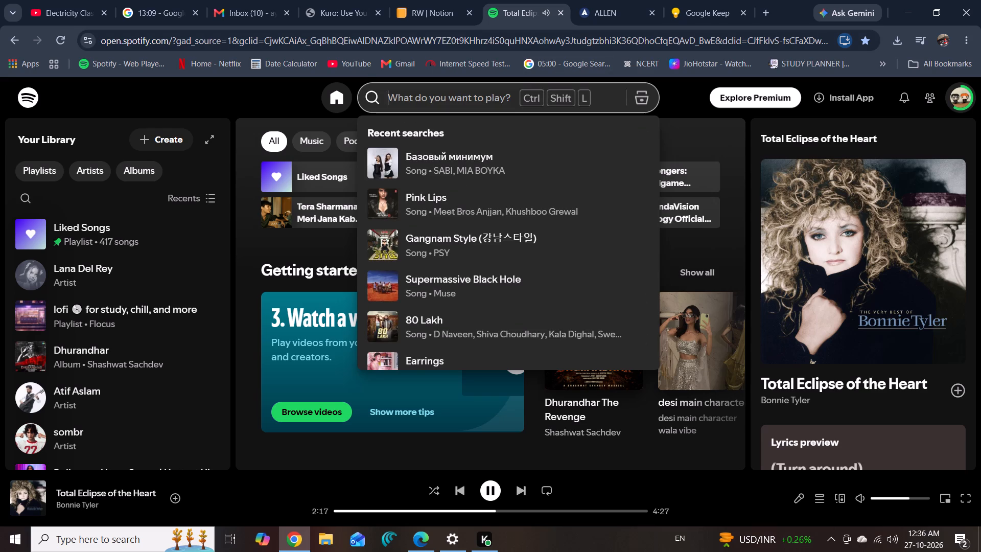
pyautogui.write('whit')
pyautogui.press('e')
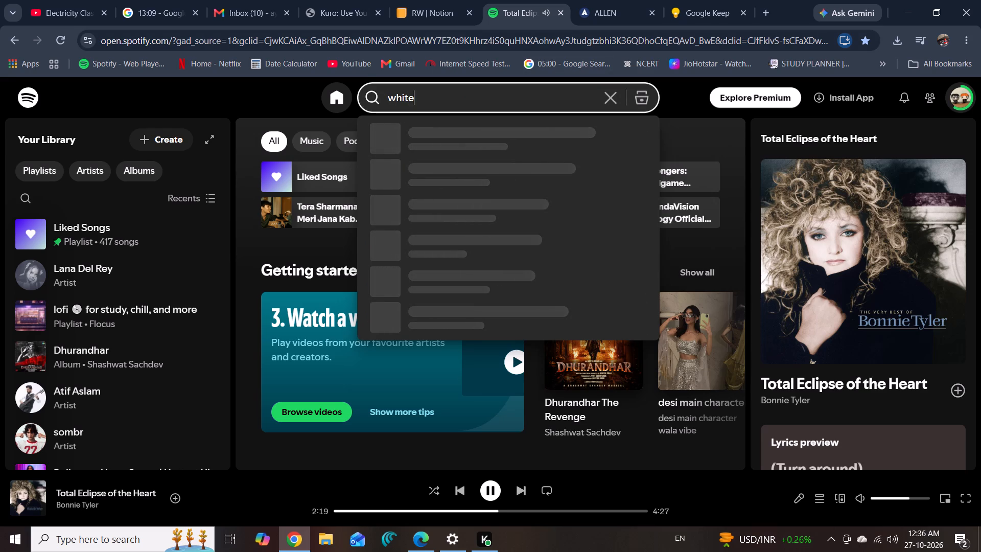
pyautogui.scroll(-3, 388, 302)
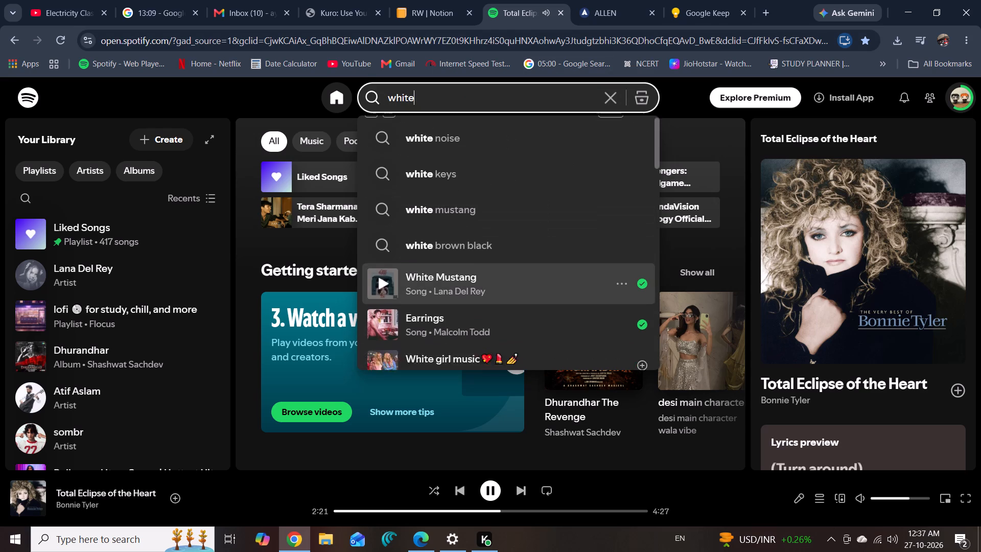
pyautogui.scroll(-10, 388, 301)
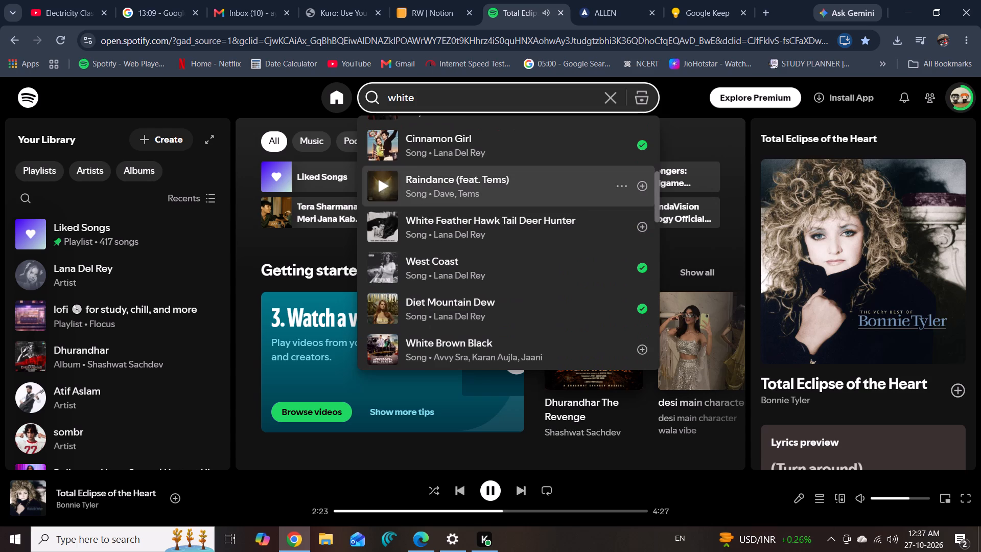
pyautogui.click(382, 191)
# Switch to Google Keep and open the note listing what should be completed before 31 october.
pyautogui.click(439, 0)
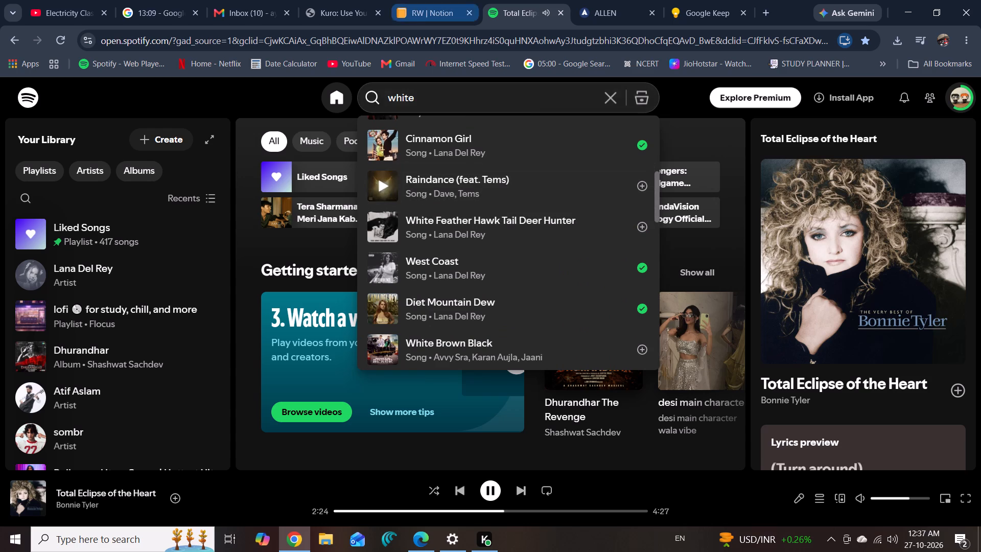
pyautogui.click(675, 0)
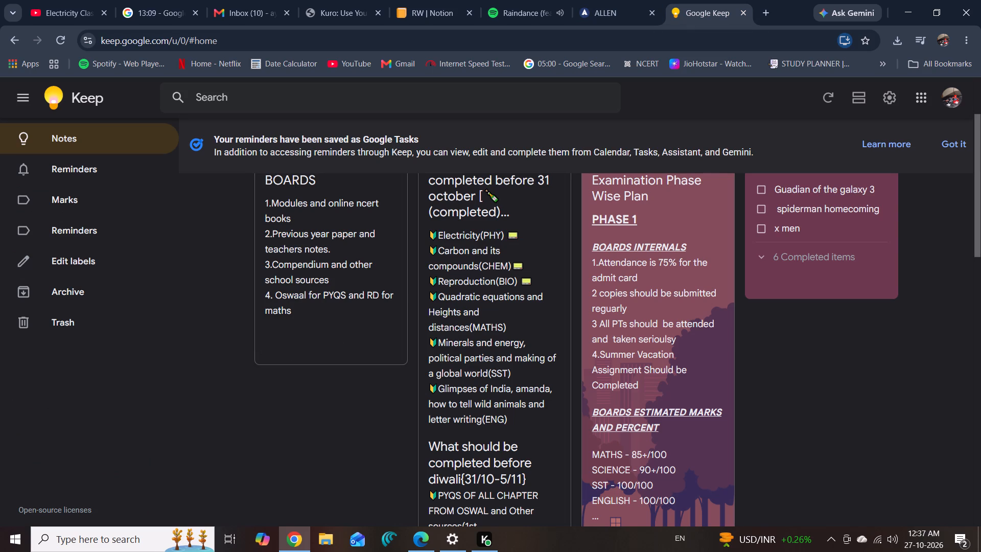
pyautogui.moveTo(437, 237); pyautogui.dragTo(485, 241)
pyautogui.click(520, 251)
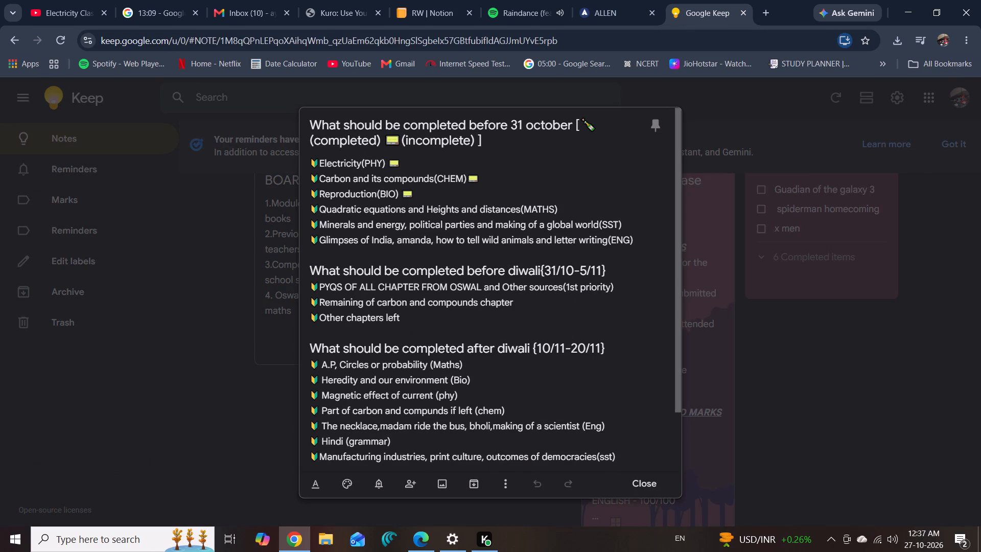
# Copy the word "Electricity" from the physics line of the before-31-october list in the Keep note.
pyautogui.moveTo(317, 166); pyautogui.dragTo(361, 158)
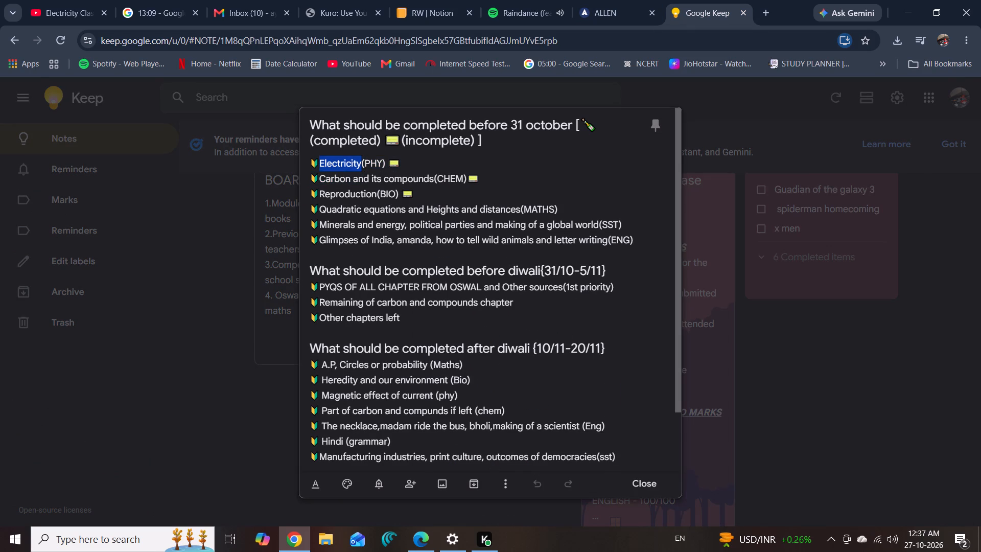
pyautogui.moveTo(361, 158); pyautogui.dragTo(361, 159)
pyautogui.rightClick(343, 163)
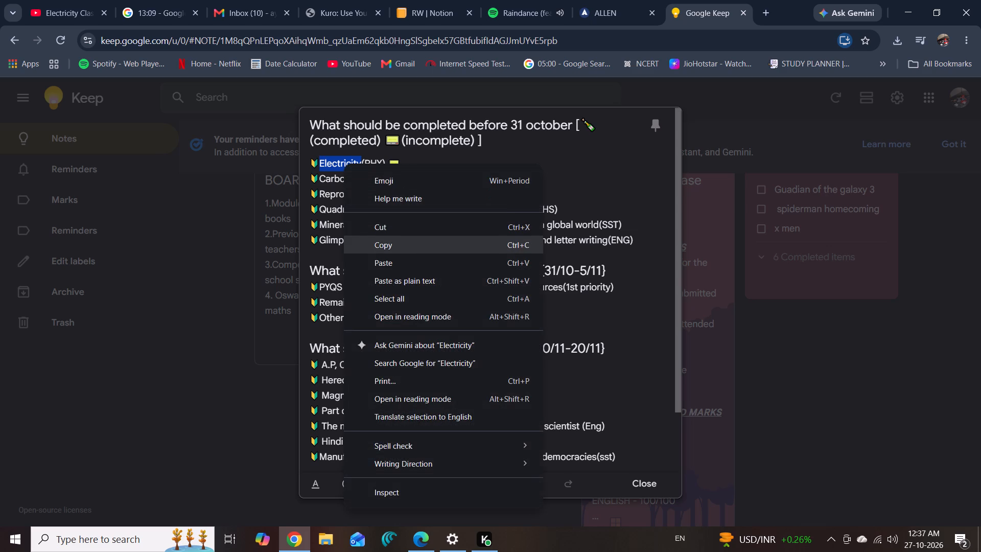
pyautogui.click(419, 247)
# Switch to Notion and replace the misspelled "Electicty" chapter name with the copied "Electricity".
pyautogui.click(414, 0)
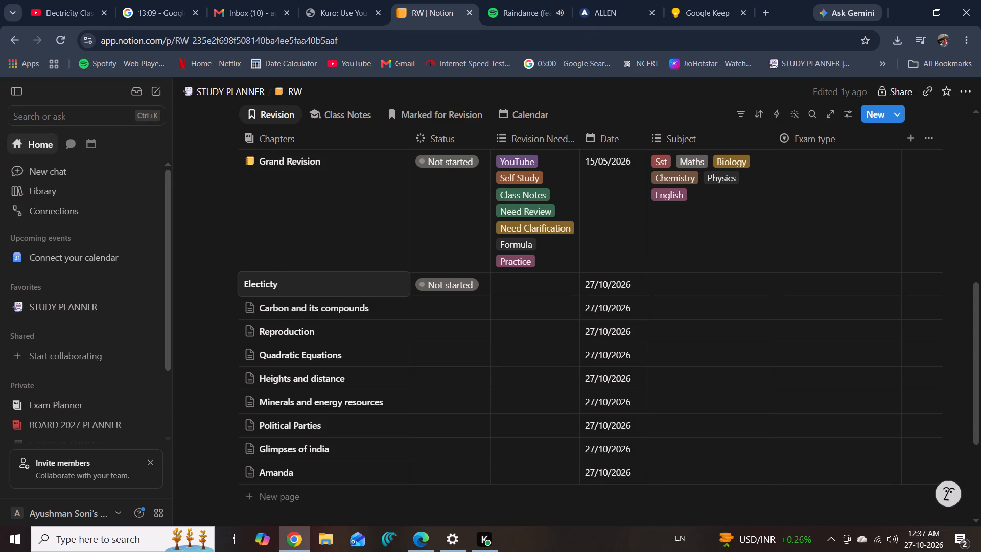
pyautogui.press('BackSpace')
pyautogui.press('BackSpace')
pyautogui.press('BackSpace')
pyautogui.press('BackSpace')
pyautogui.press('BackSpace')
pyautogui.press('BackSpace')
pyautogui.press('BackSpace')
pyautogui.press('BackSpace')
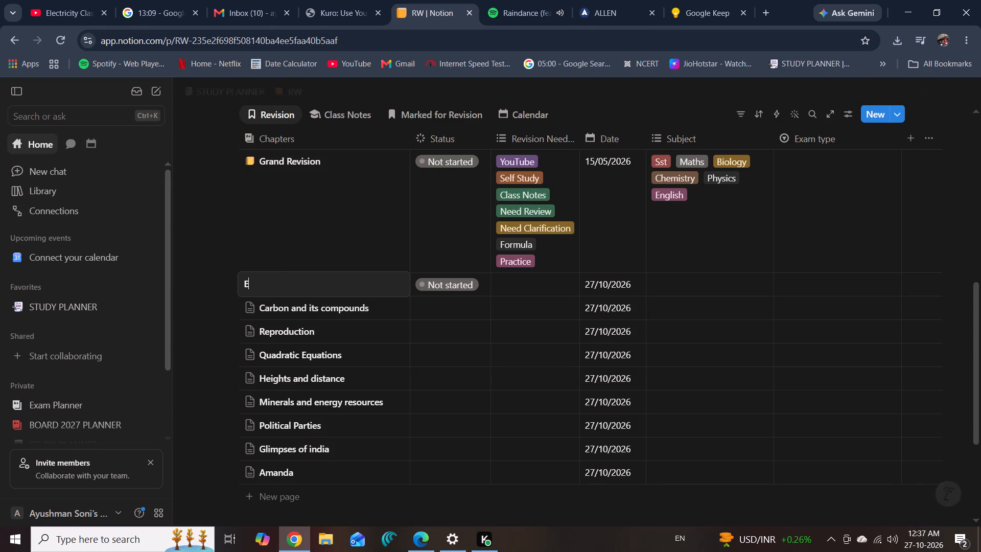
pyautogui.press('BackSpace')
pyautogui.rightClick(289, 280)
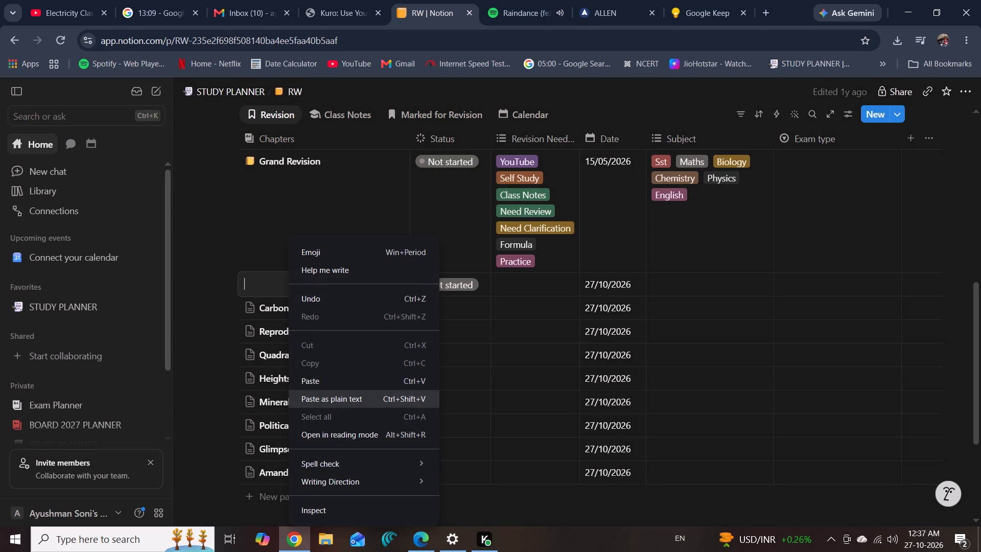
pyautogui.click(337, 383)
pyautogui.click(333, 230)
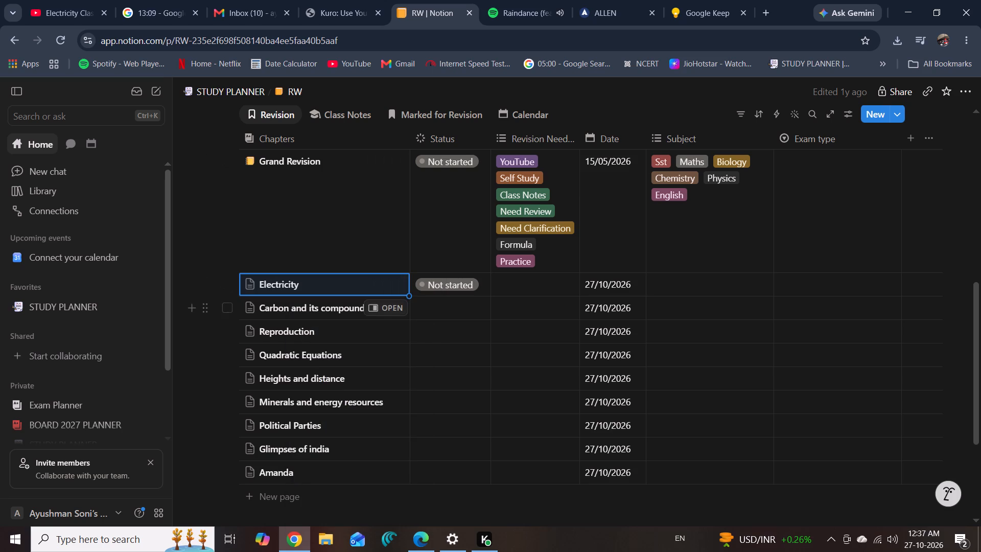
# Set the status of Carbon and its compounds, Reproduction, Quadratic Equations, and Heights and distance to Not started.
pyautogui.click(446, 307)
pyautogui.click(450, 350)
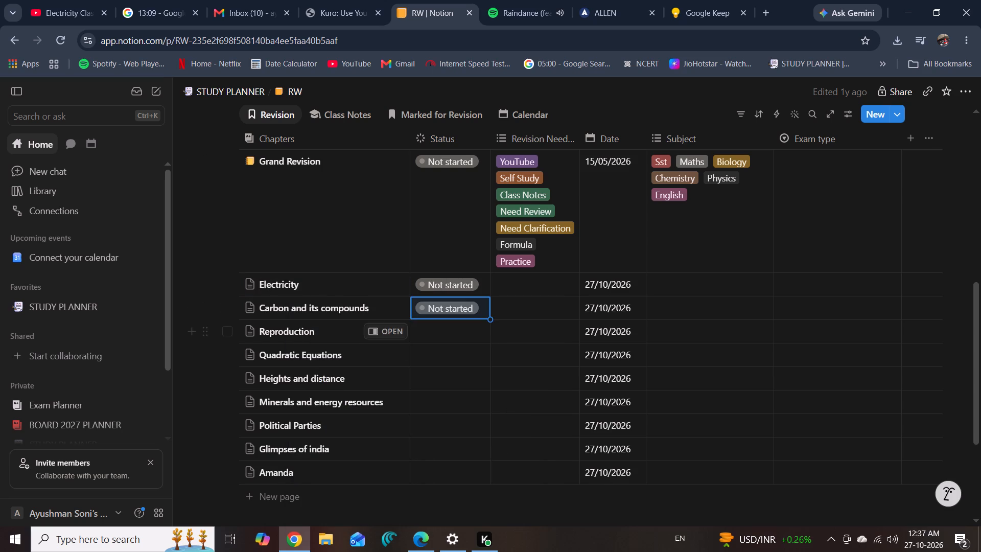
pyautogui.click(430, 334)
pyautogui.click(456, 386)
pyautogui.click(454, 376)
pyautogui.click(441, 351)
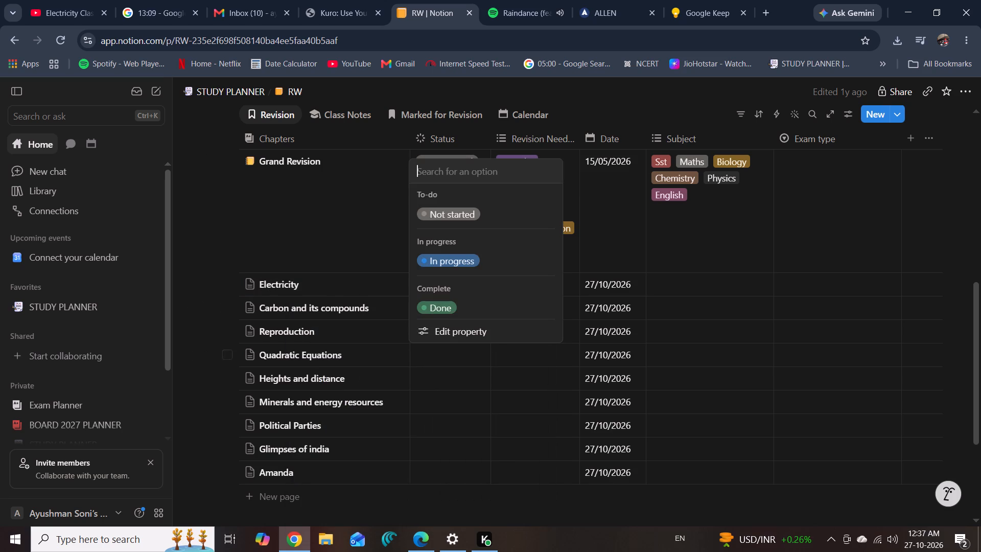
pyautogui.click(438, 220)
pyautogui.click(448, 381)
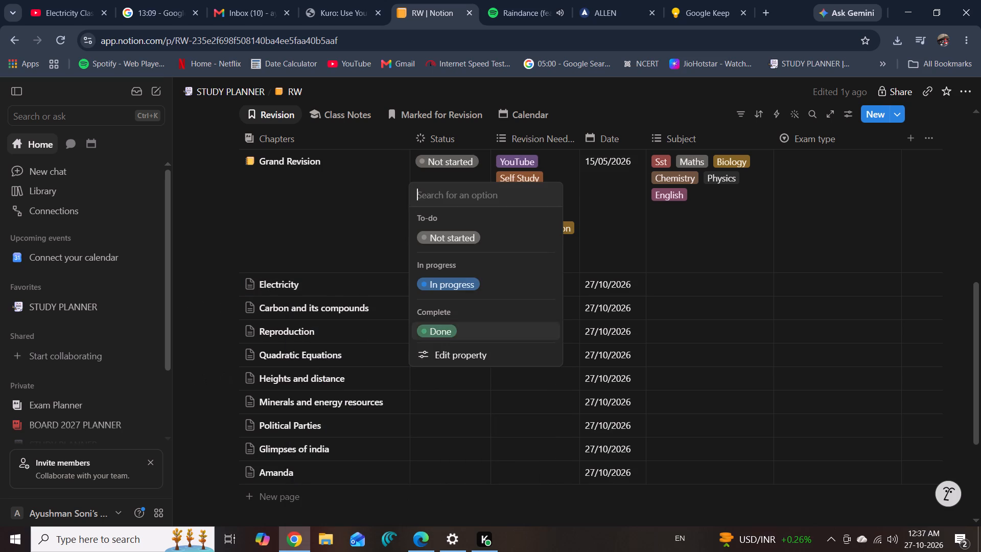
pyautogui.click(455, 240)
# Set the status of Minerals and energy resources, Political Parties, Glimpses of india and Amanda to Not started.
pyautogui.click(440, 399)
pyautogui.click(472, 260)
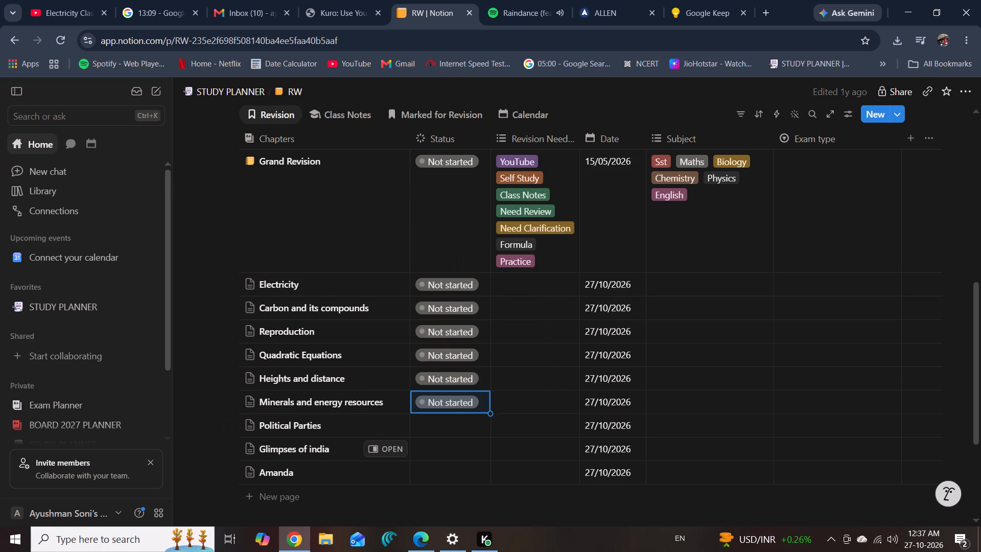
pyautogui.moveTo(437, 425); pyautogui.dragTo(439, 430)
pyautogui.click(450, 419)
pyautogui.click(461, 277)
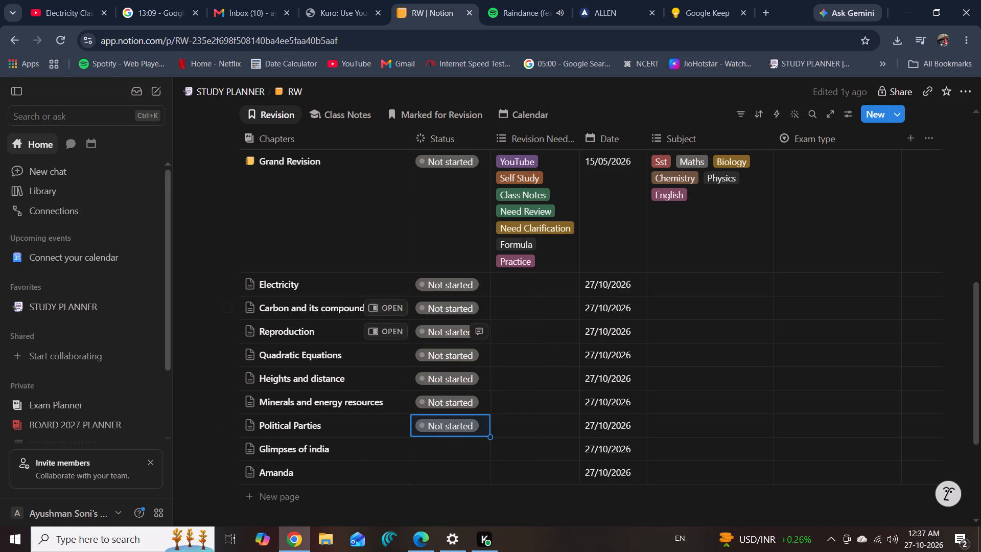
pyautogui.click(421, 450)
pyautogui.click(457, 307)
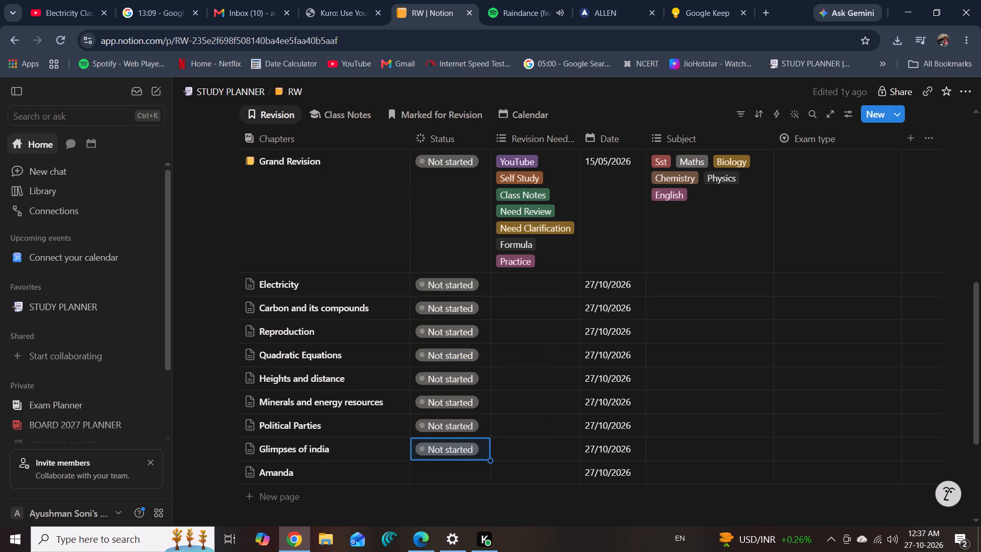
pyautogui.click(452, 473)
pyautogui.click(475, 334)
pyautogui.click(516, 285)
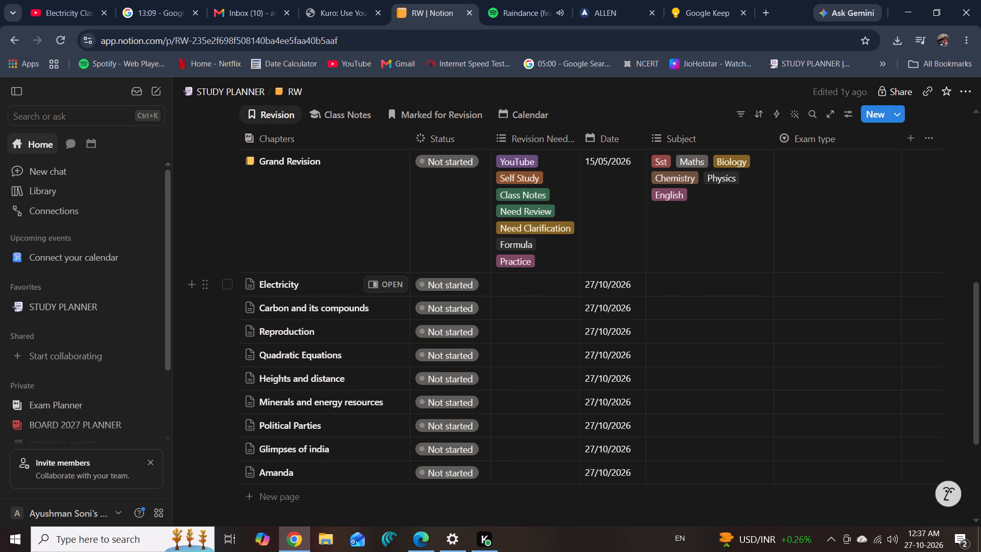
pyautogui.click(768, 413)
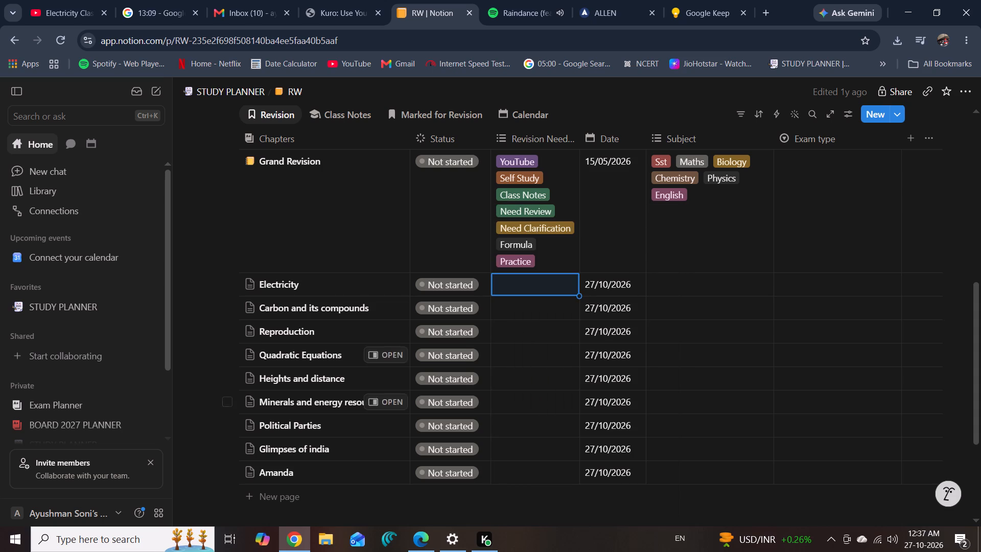
# Assign the subjects Physics to Electricity, Chemistry to Carbon and its compounds, and Biology to Reproduction.
pyautogui.click(707, 281)
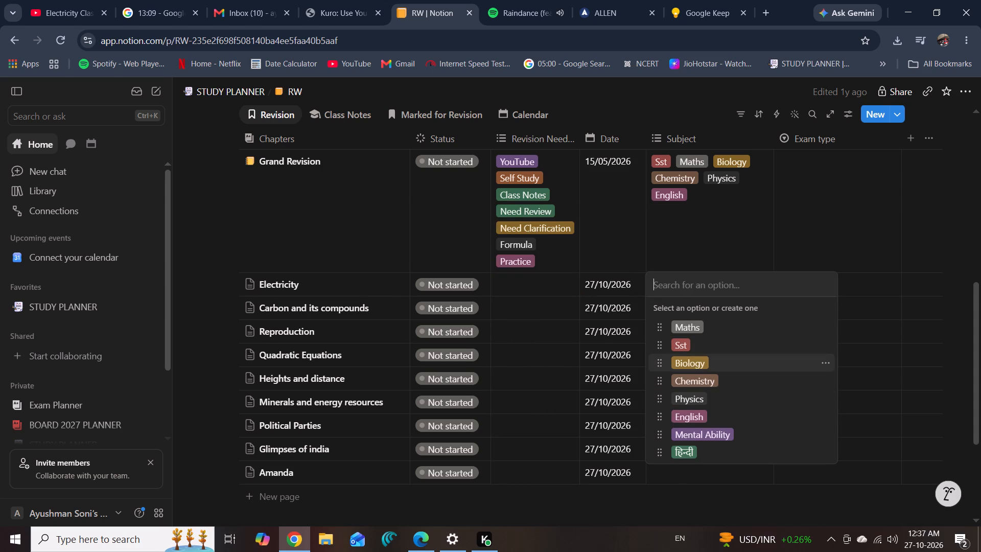
pyautogui.click(702, 396)
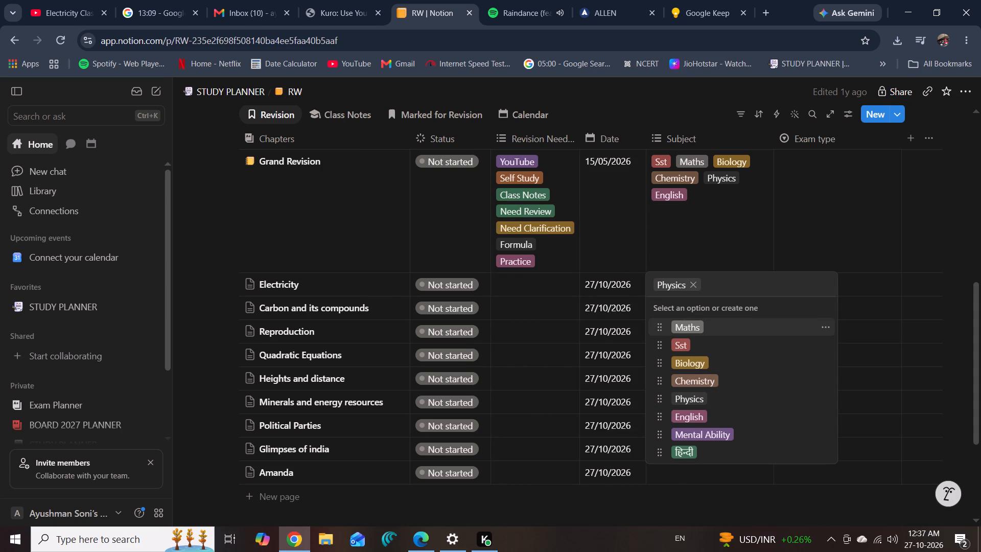
pyautogui.click(618, 310)
pyautogui.click(676, 309)
pyautogui.click(698, 399)
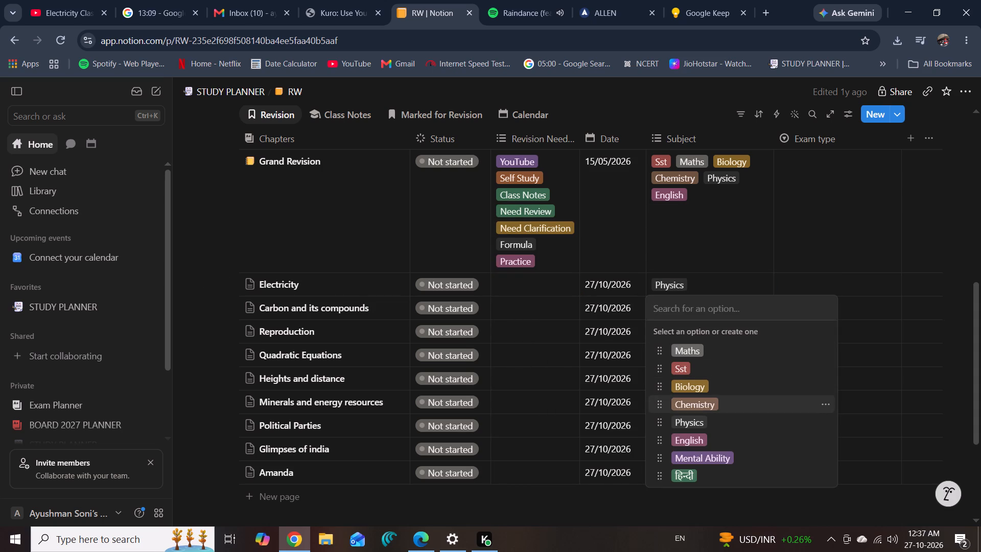
pyautogui.click(636, 347)
pyautogui.click(672, 332)
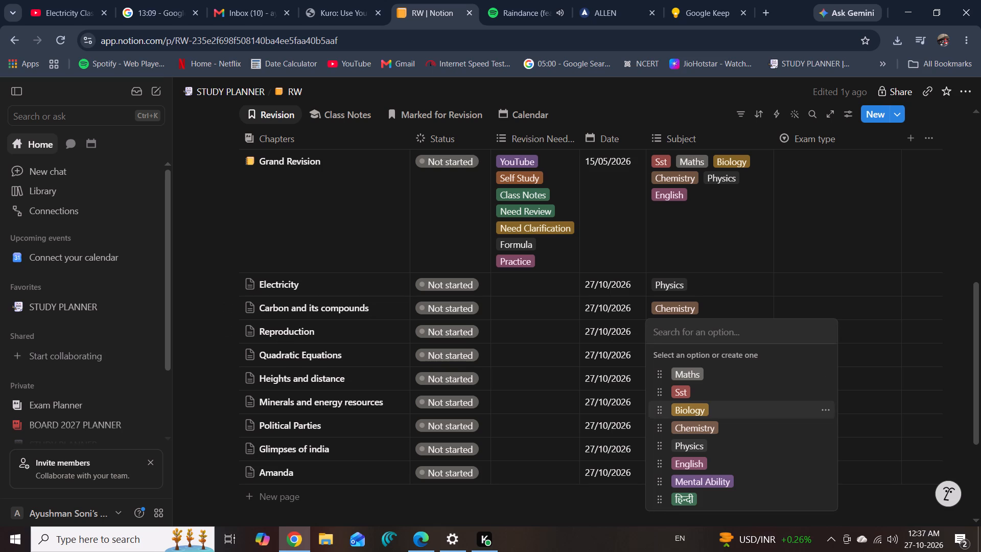
pyautogui.click(693, 411)
pyautogui.click(615, 388)
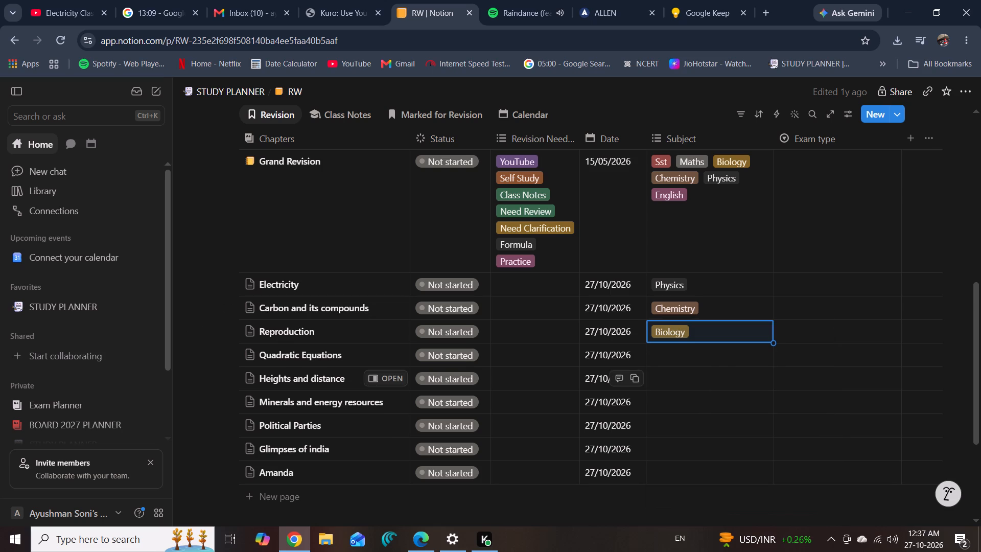
# Assign the subject Maths to the Quadratic Equations and Heights and distance chapters.
pyautogui.click(674, 355)
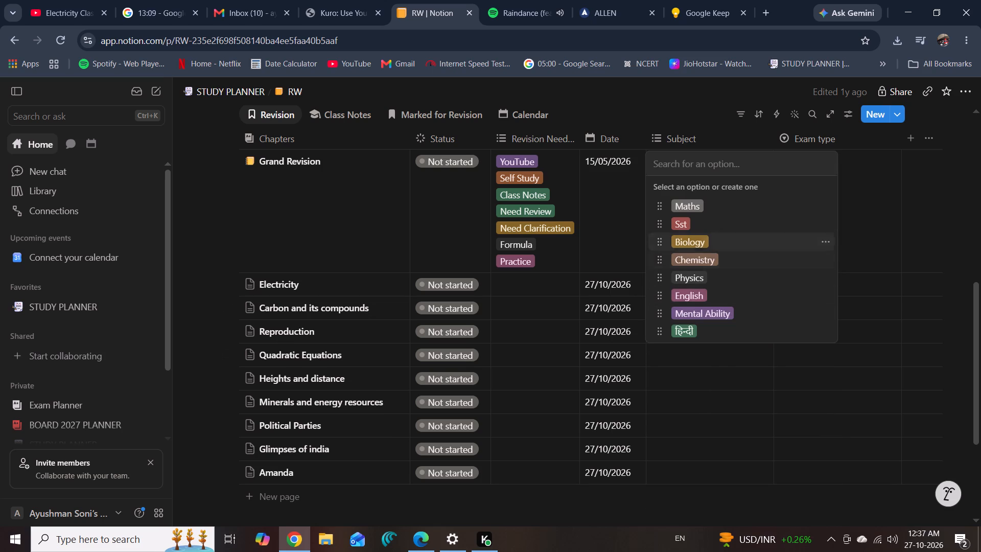
pyautogui.click(686, 208)
pyautogui.click(689, 387)
pyautogui.click(688, 381)
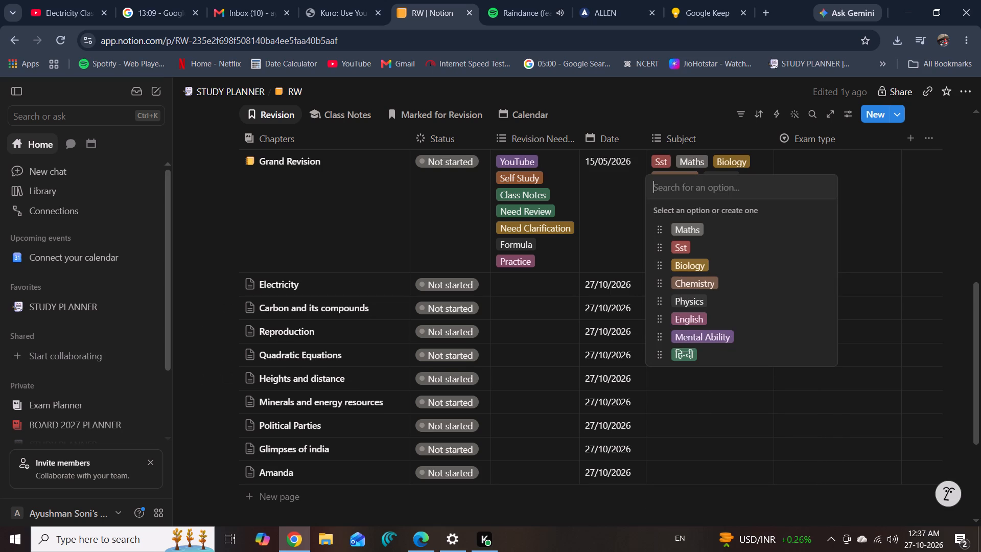
pyautogui.click(679, 234)
pyautogui.click(693, 388)
# Assign the subject Sst to the Minerals and energy resources and Political Parties chapters.
pyautogui.click(692, 397)
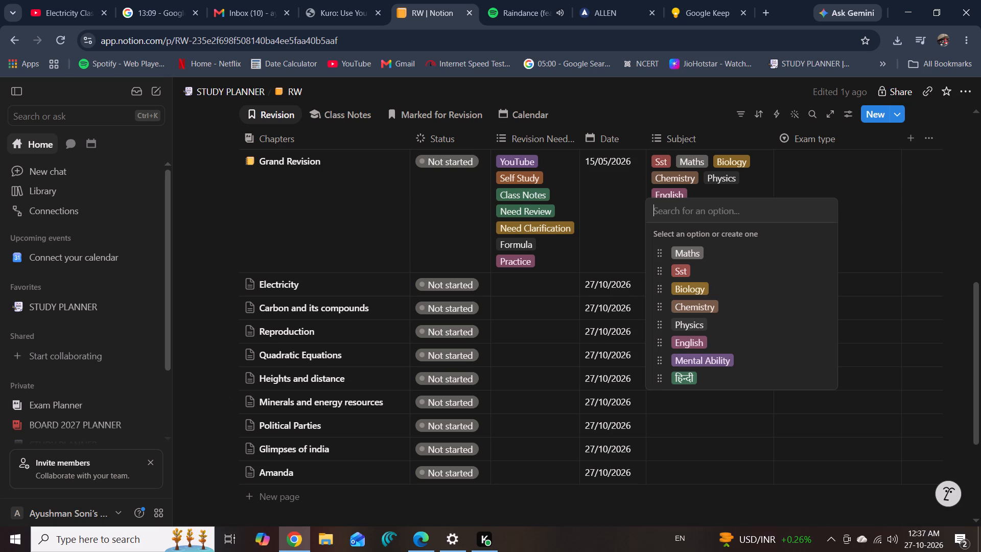
pyautogui.click(684, 268)
pyautogui.click(680, 415)
pyautogui.click(680, 427)
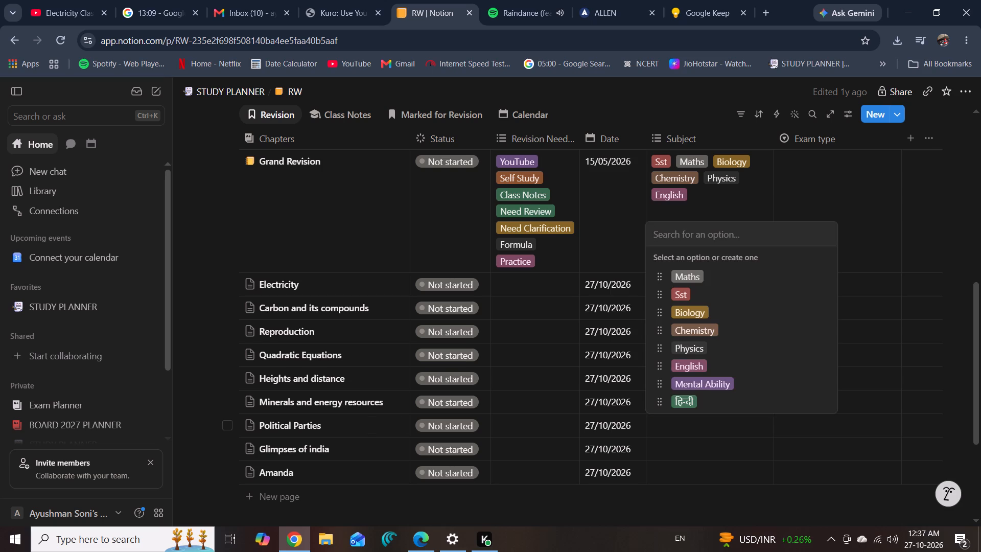
pyautogui.click(678, 285)
# Assign the subject English to the Glimpses of india and Amanda chapters.
pyautogui.doubleClick(682, 448)
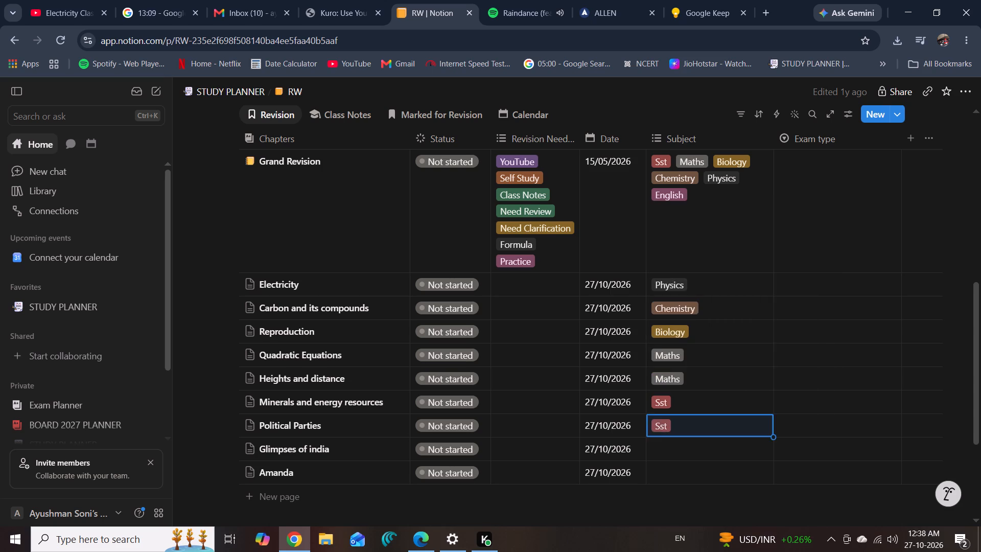
pyautogui.click(684, 388)
pyautogui.doubleClick(683, 470)
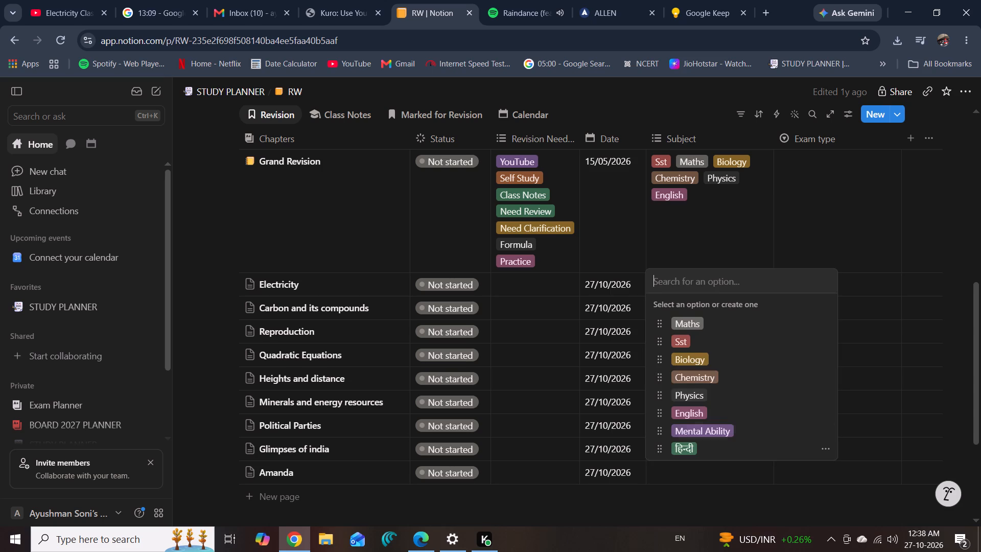
pyautogui.click(696, 416)
pyautogui.click(671, 485)
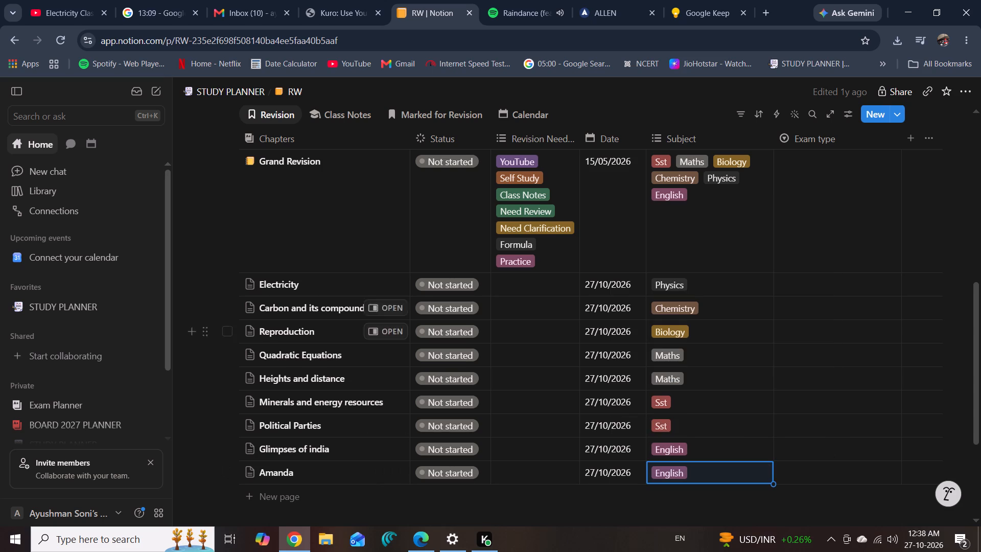
# Tag the Electricity chapter's revision needs with YouTube, Self Study and Formula.
pyautogui.click(513, 279)
pyautogui.click(574, 270)
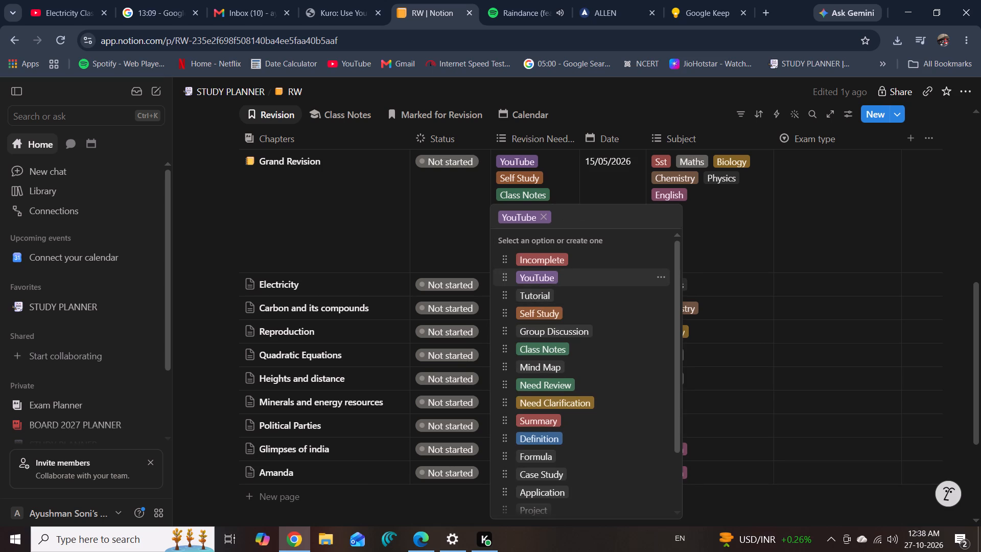
pyautogui.click(565, 305)
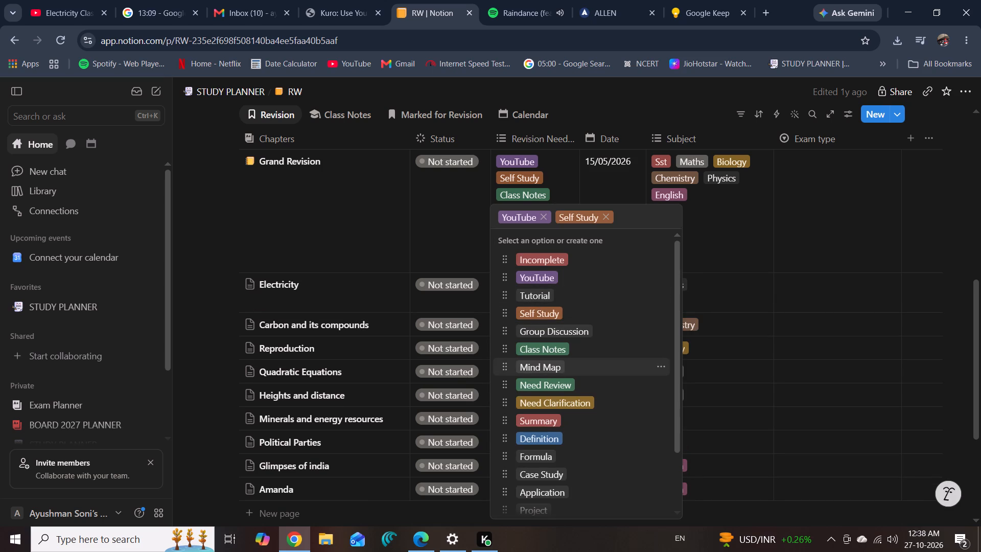
pyautogui.scroll(1, 564, 366)
pyautogui.scroll(-1, 564, 366)
pyautogui.scroll(1, 564, 366)
pyautogui.click(552, 458)
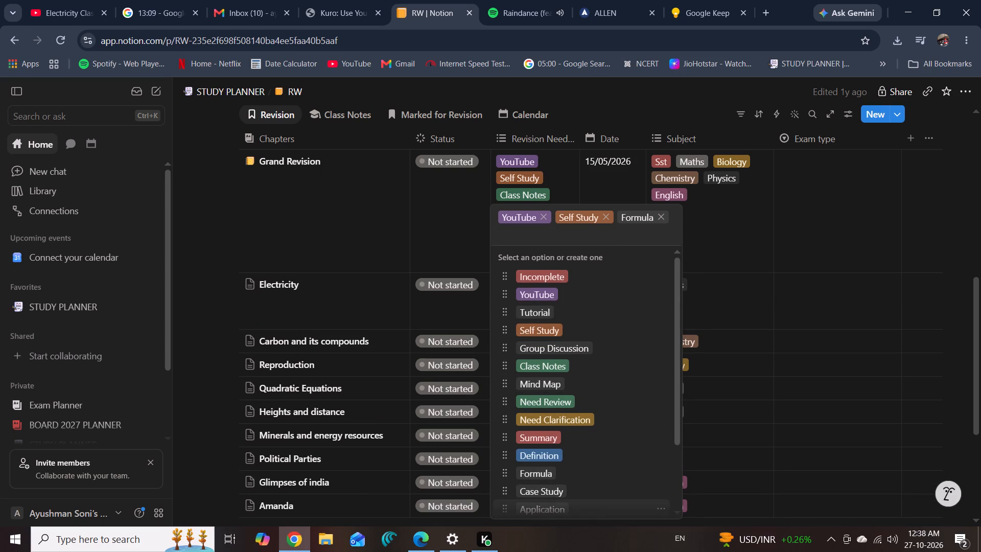
pyautogui.click(454, 516)
# Tag the revision needs of Carbon and its compounds with YouTube, Self Study, Class Notes and Need Clarification.
pyautogui.click(539, 341)
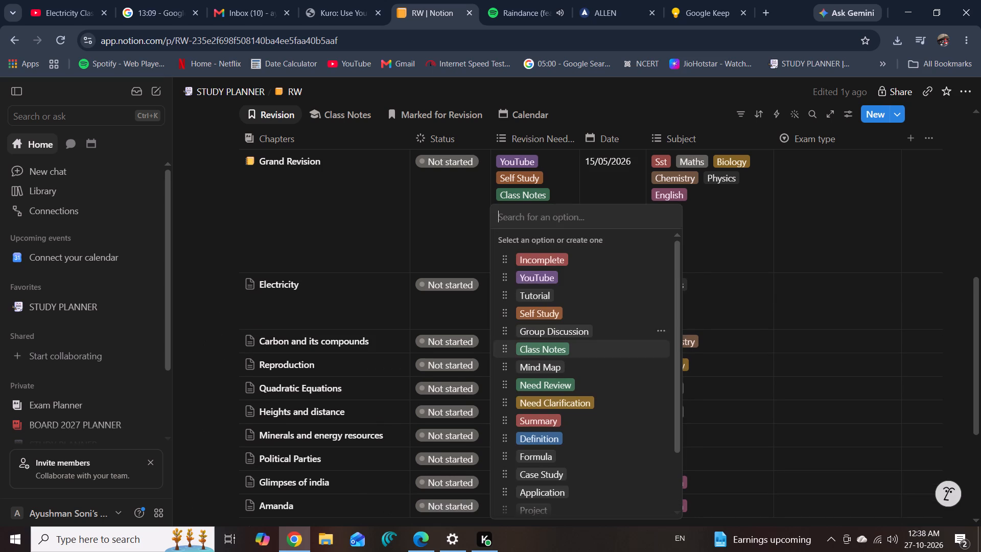
pyautogui.click(548, 273)
pyautogui.click(546, 308)
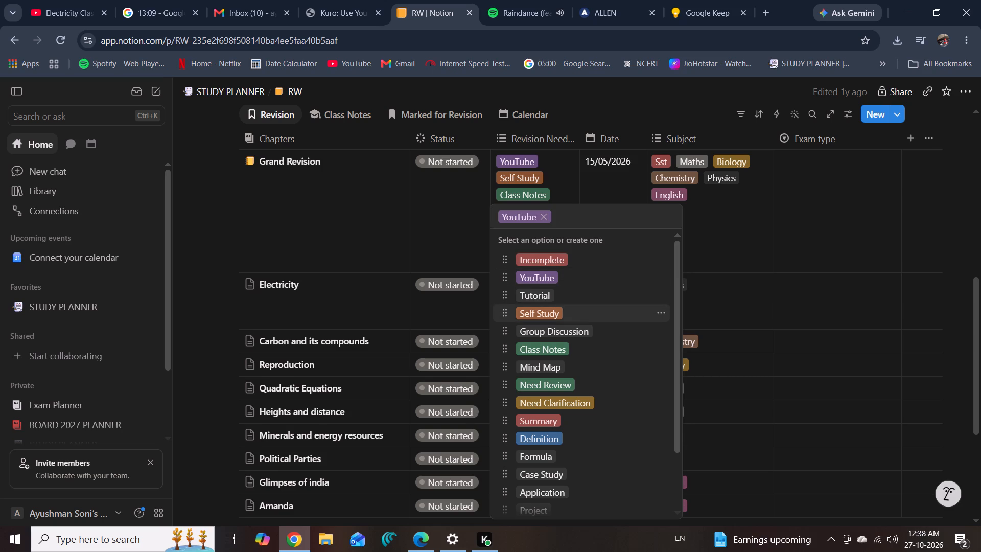
pyautogui.click(552, 346)
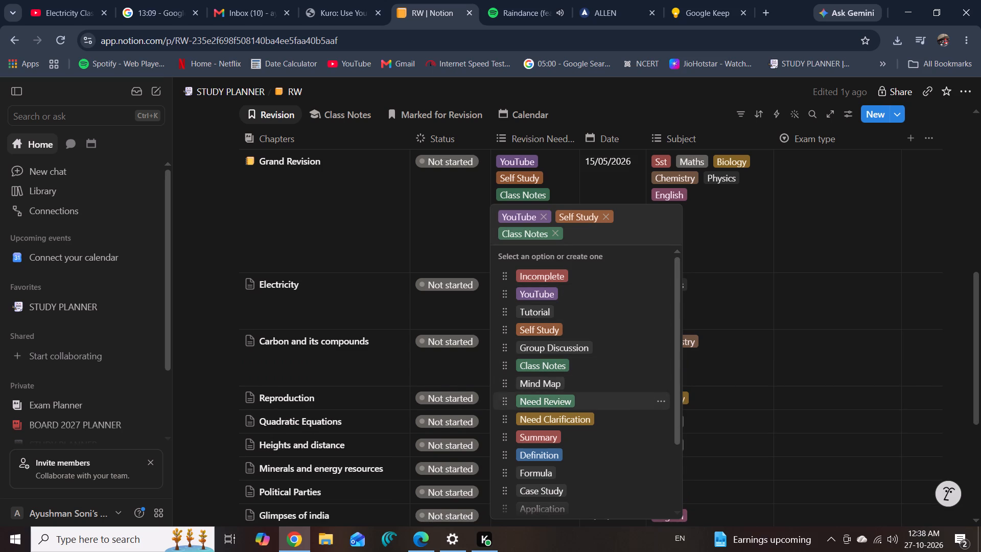
pyautogui.click(568, 419)
pyautogui.click(354, 384)
# Tag the Reproduction chapter's revision needs with YouTube, Class Notes, Mind Map and Definition.
pyautogui.click(529, 410)
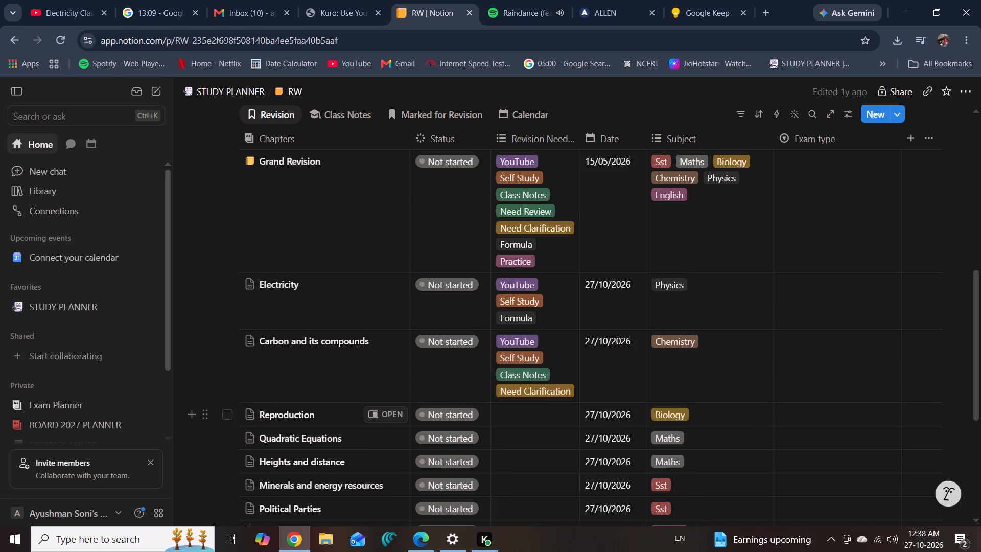
pyautogui.click(568, 161)
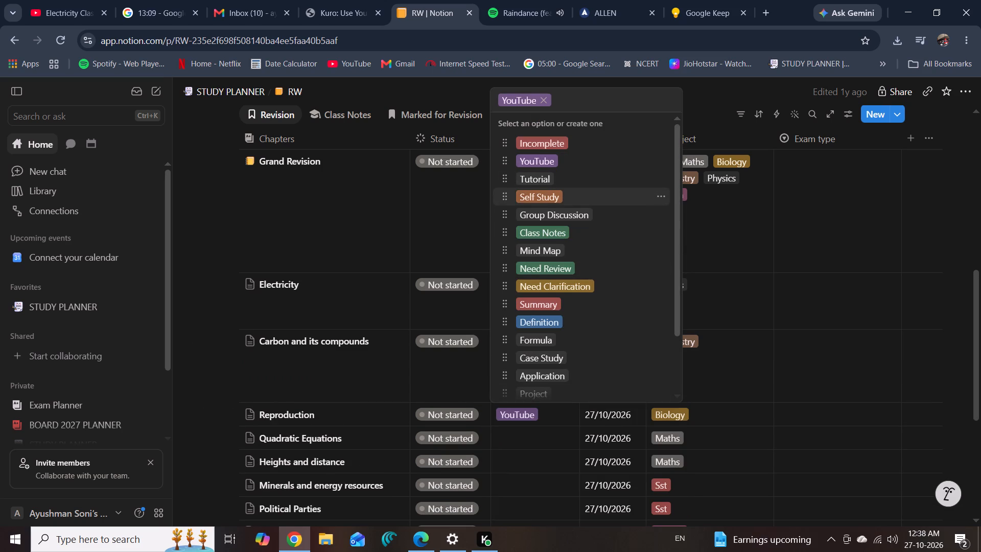
pyautogui.click(567, 233)
pyautogui.click(564, 252)
pyautogui.scroll(-3, 551, 328)
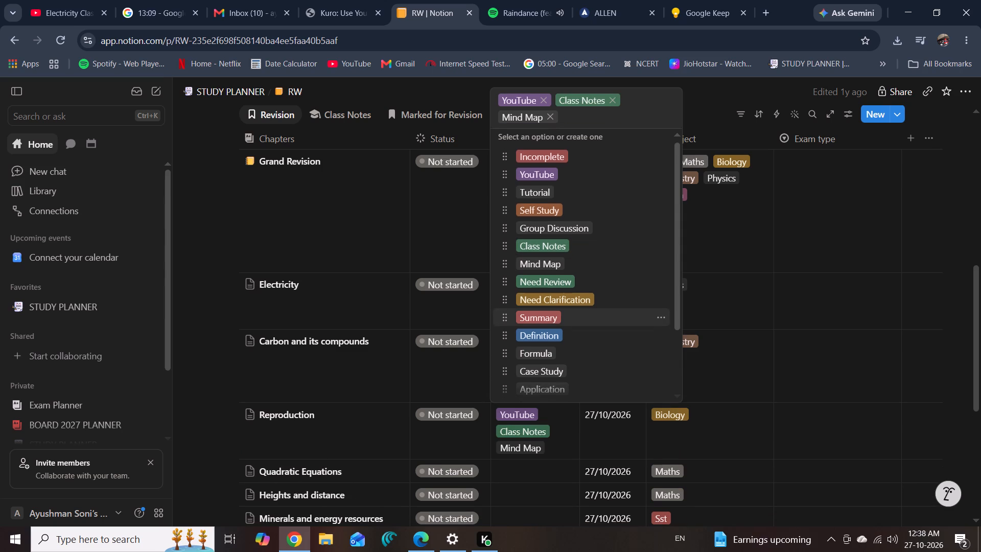
pyautogui.scroll(-5, 551, 328)
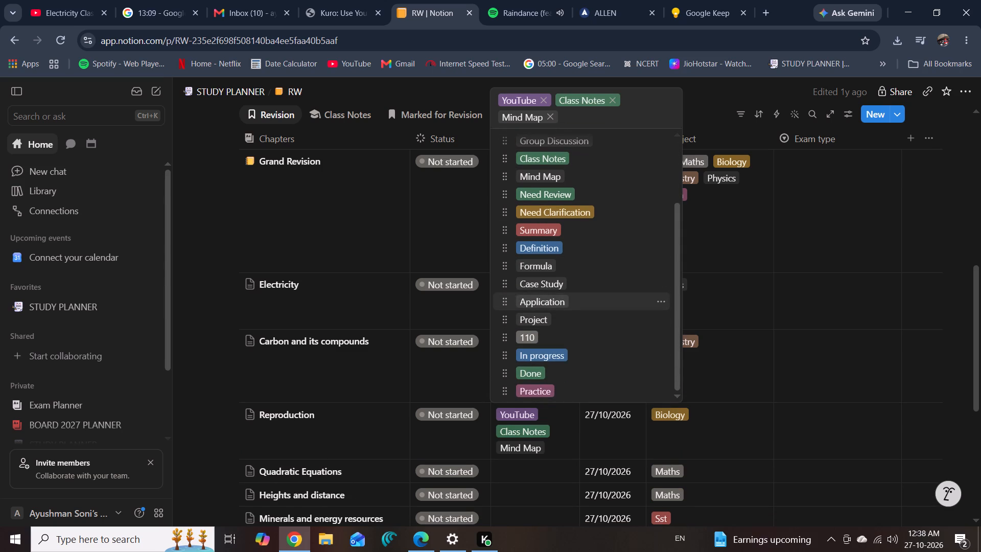
pyautogui.click(564, 246)
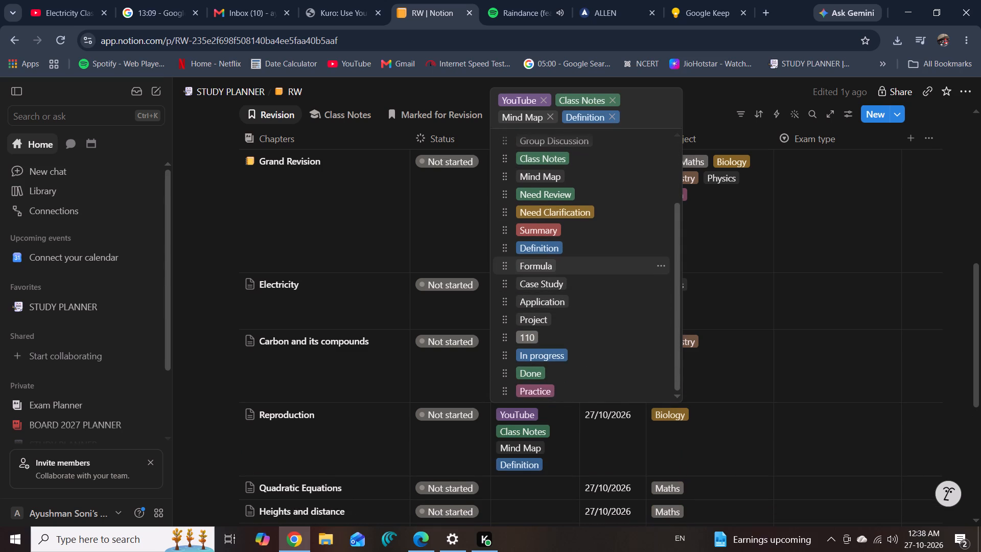
pyautogui.click(539, 482)
# Tag the Quadratic Equations chapter's revision needs with Practice, Self Study, Formula and Case Study.
pyautogui.click(534, 488)
pyautogui.scroll(1, 544, 410)
pyautogui.scroll(-1, 544, 410)
pyautogui.scroll(1, 544, 410)
pyautogui.scroll(-1, 544, 410)
pyautogui.scroll(1, 544, 410)
pyautogui.scroll(-1, 544, 410)
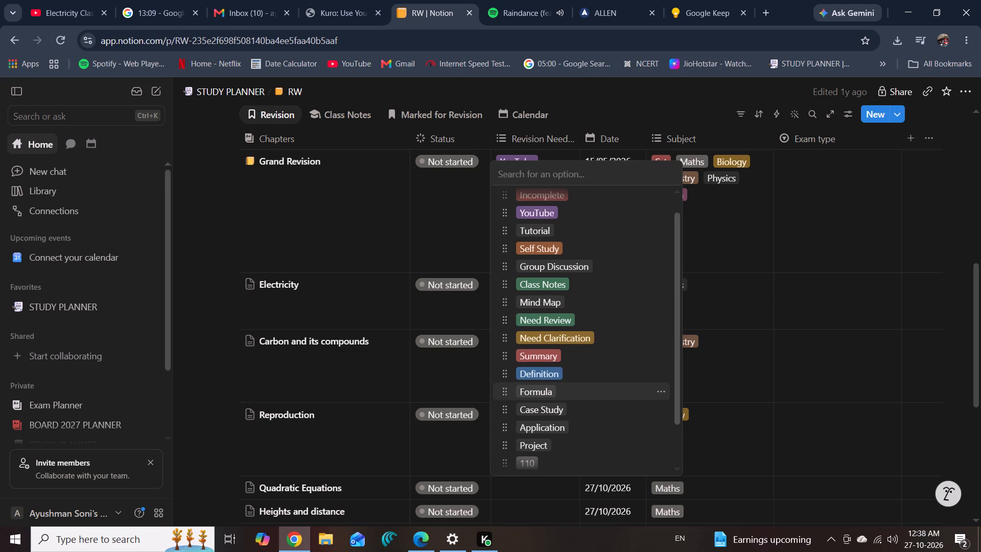
pyautogui.scroll(-6, 543, 434)
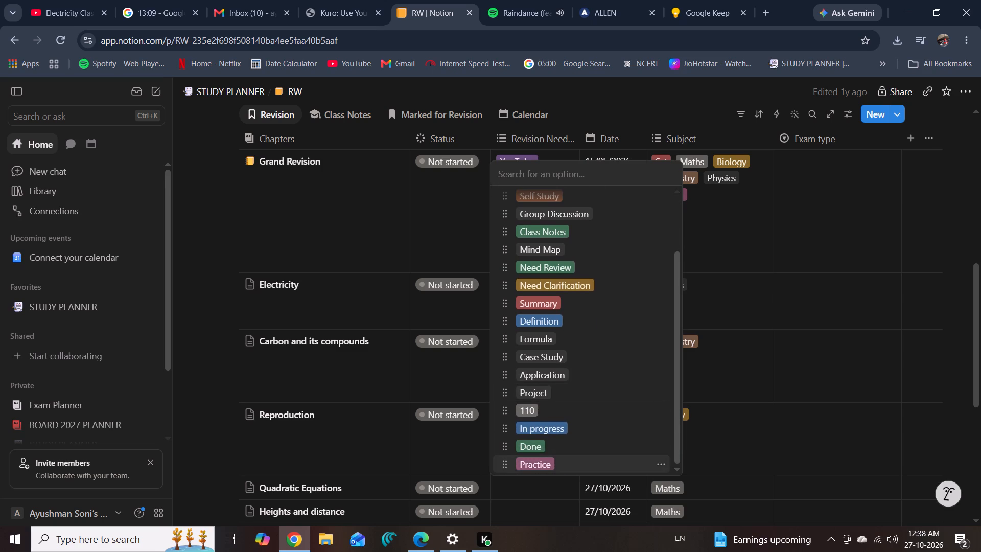
pyautogui.click(542, 464)
pyautogui.scroll(5, 557, 387)
pyautogui.click(569, 272)
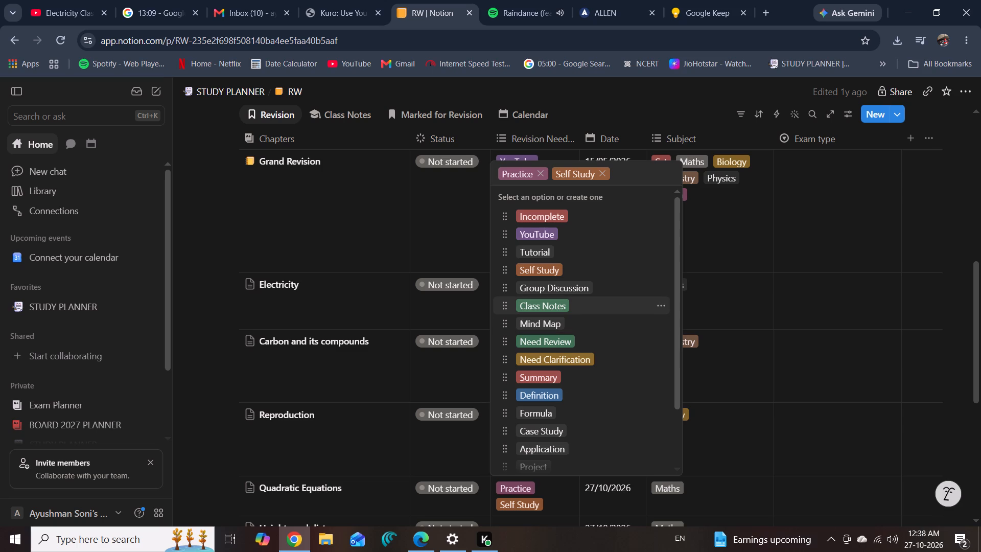
pyautogui.click(557, 409)
pyautogui.click(553, 448)
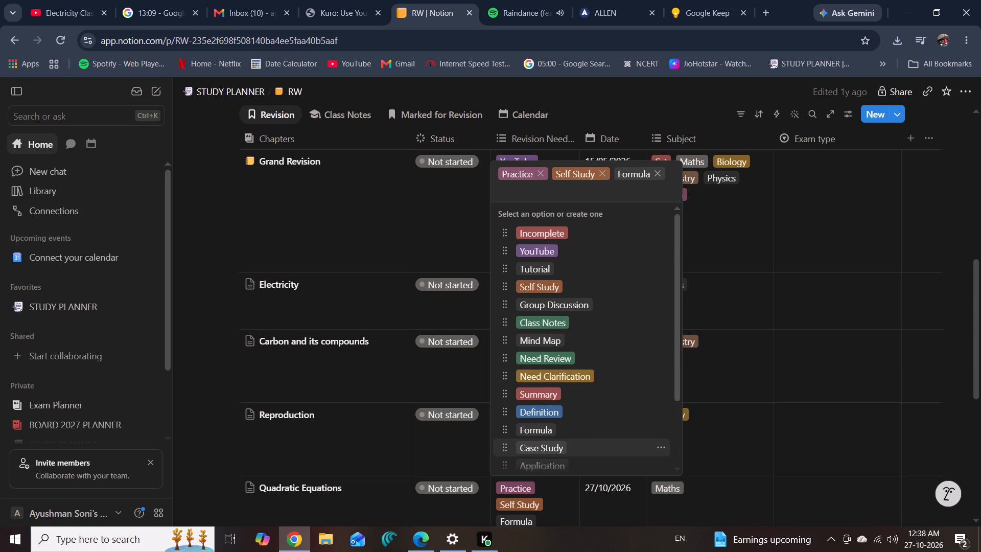
pyautogui.click(432, 453)
# Tag the revision needs of Heights and distance with Self Study, Formula, Practice, Application and Case Study.
pyautogui.scroll(-12, 469, 418)
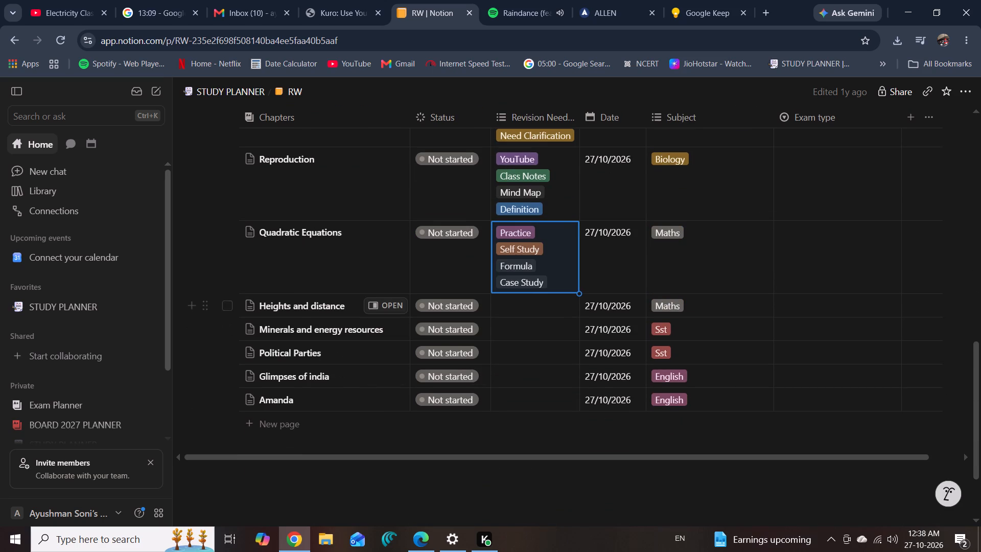
pyautogui.click(506, 309)
pyautogui.click(555, 309)
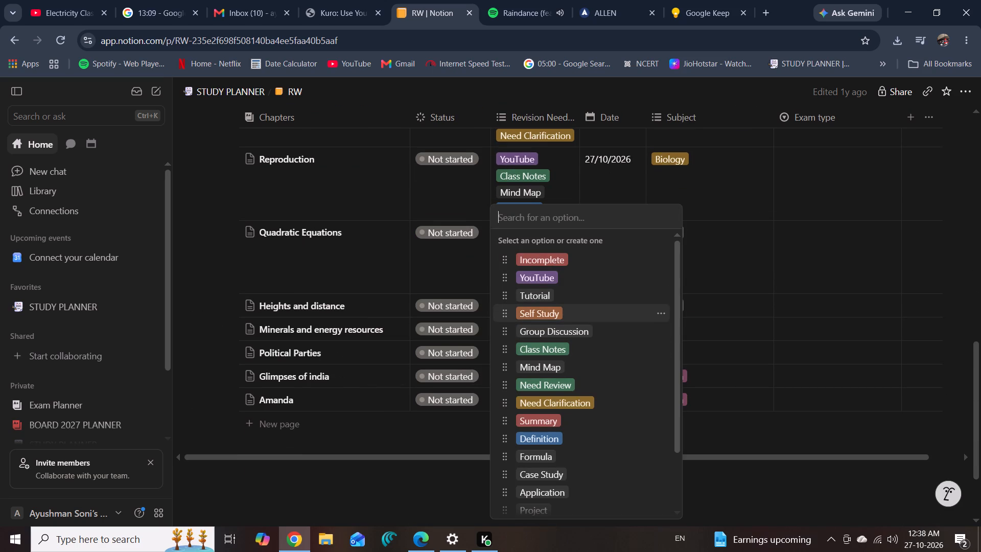
pyautogui.click(542, 462)
pyautogui.scroll(-12, 542, 462)
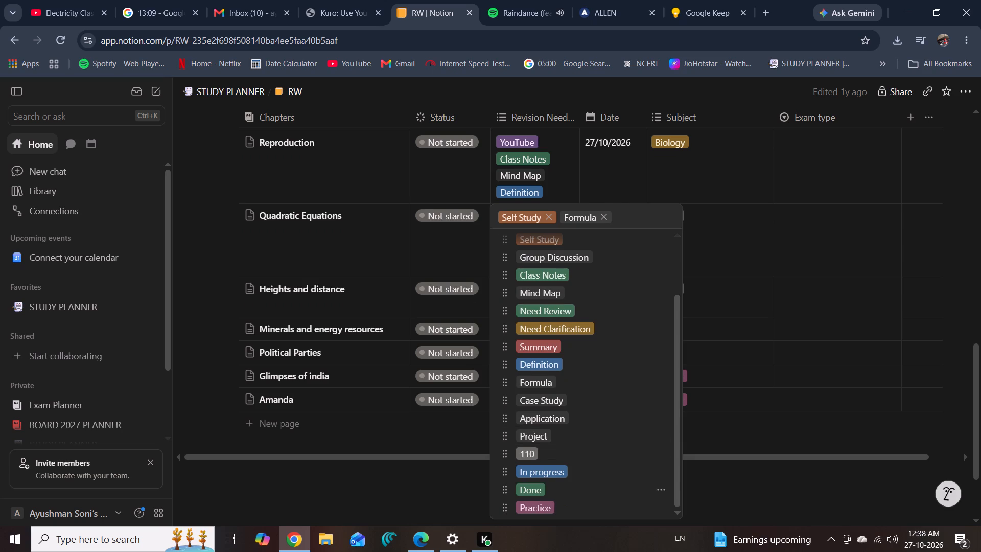
pyautogui.click(545, 508)
pyautogui.click(551, 434)
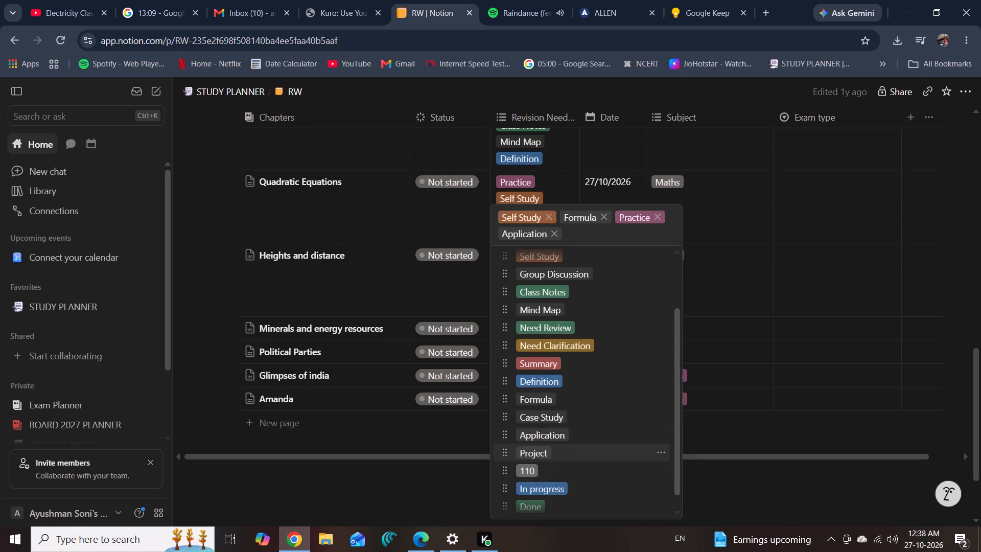
pyautogui.click(551, 415)
pyautogui.click(439, 514)
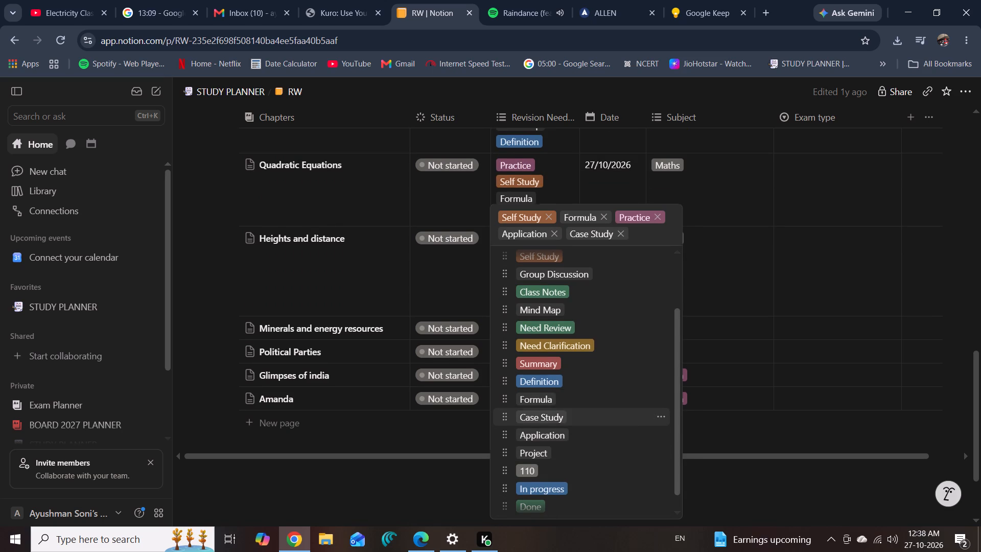
# Tag the revision needs of Minerals and energy resources with YouTube and Class Notes.
pyautogui.click(518, 325)
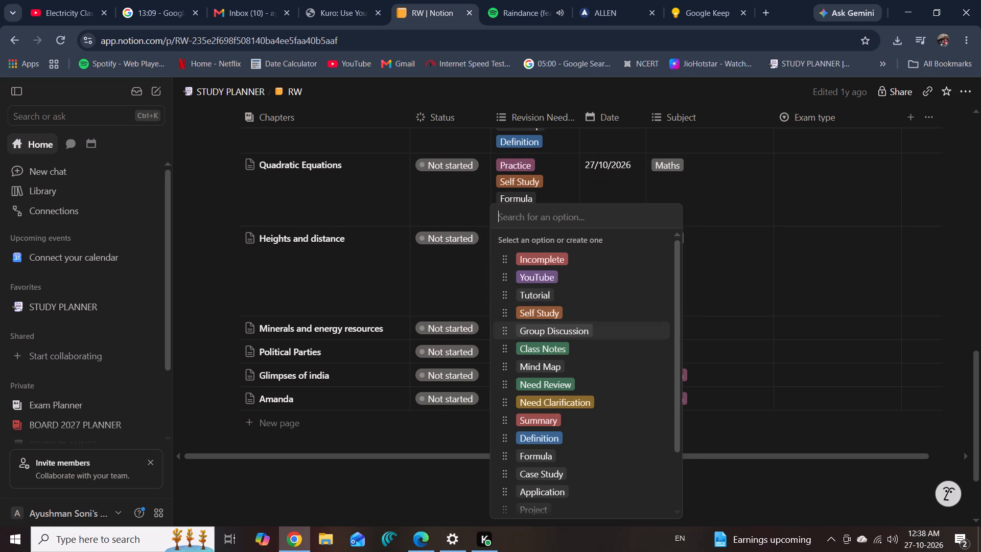
pyautogui.click(560, 275)
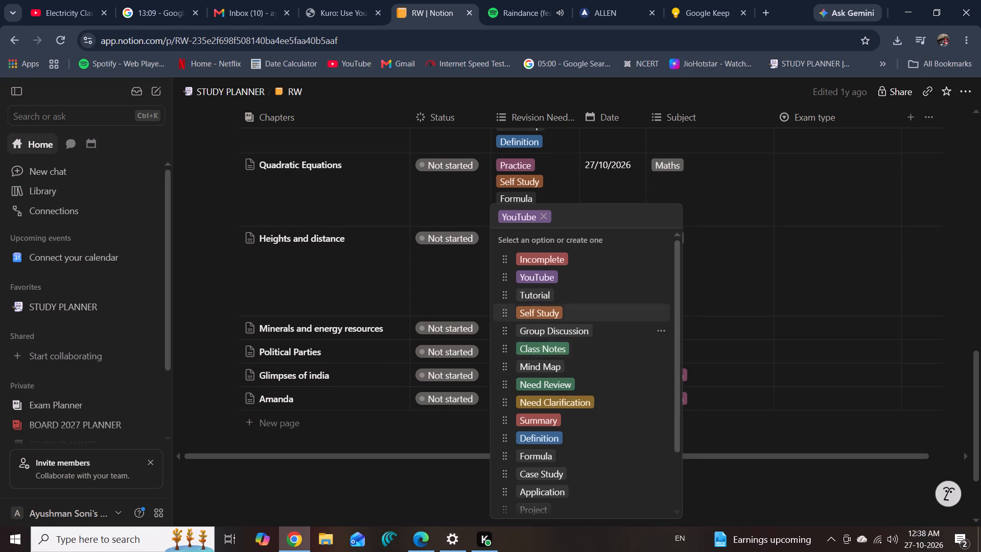
pyautogui.click(558, 355)
pyautogui.click(379, 505)
# Tag the Political Parties chapter's revision needs with YouTube, Class Notes and Need Review.
pyautogui.click(517, 350)
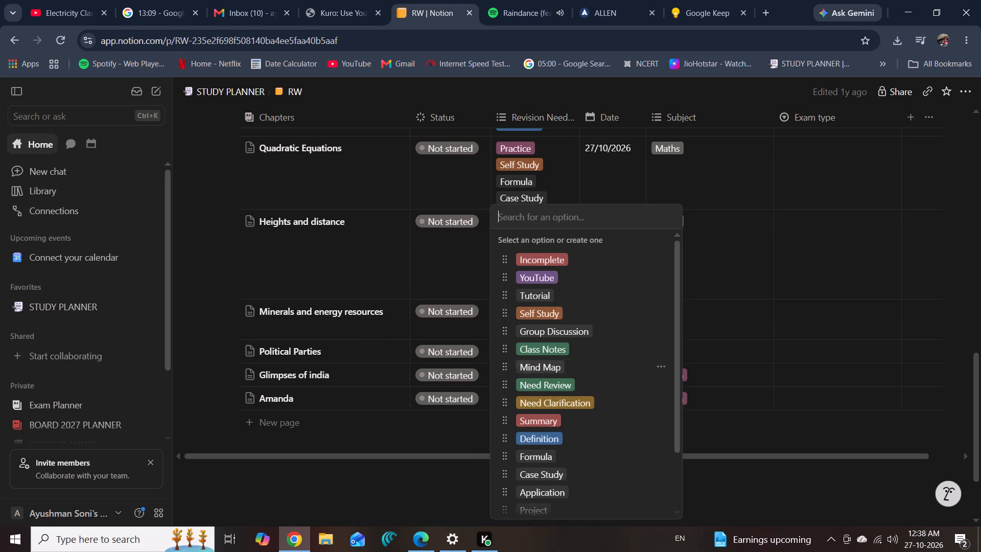
pyautogui.click(542, 274)
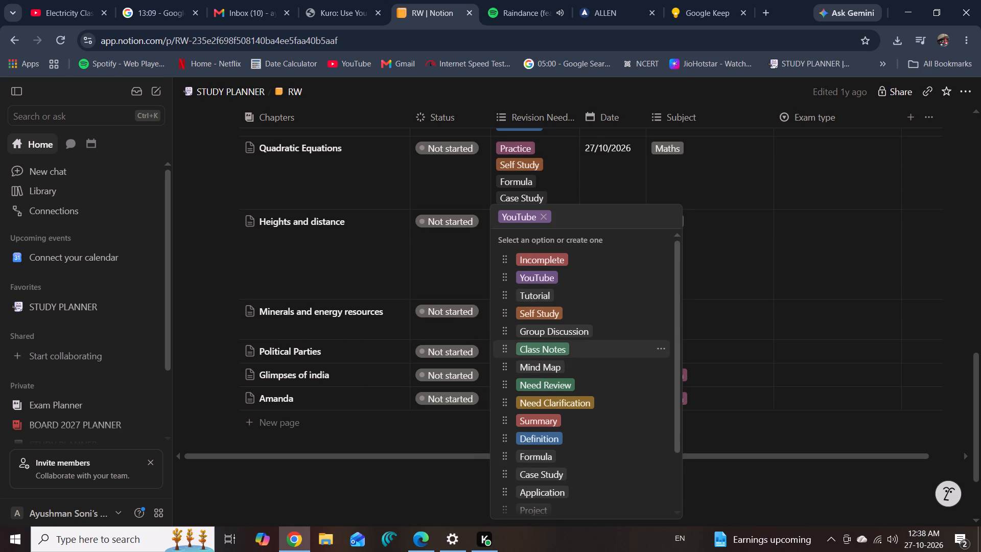
pyautogui.click(550, 351)
pyautogui.click(550, 383)
pyautogui.click(435, 476)
# Tag the revision needs of Glimpses of india with YouTube, Need Clarification and Summary.
pyautogui.click(505, 378)
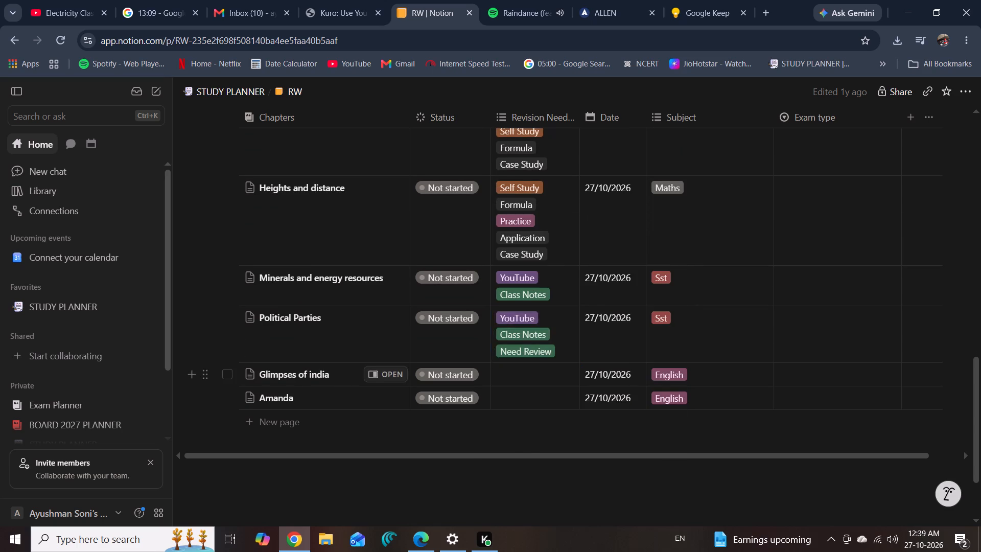
pyautogui.click(549, 280)
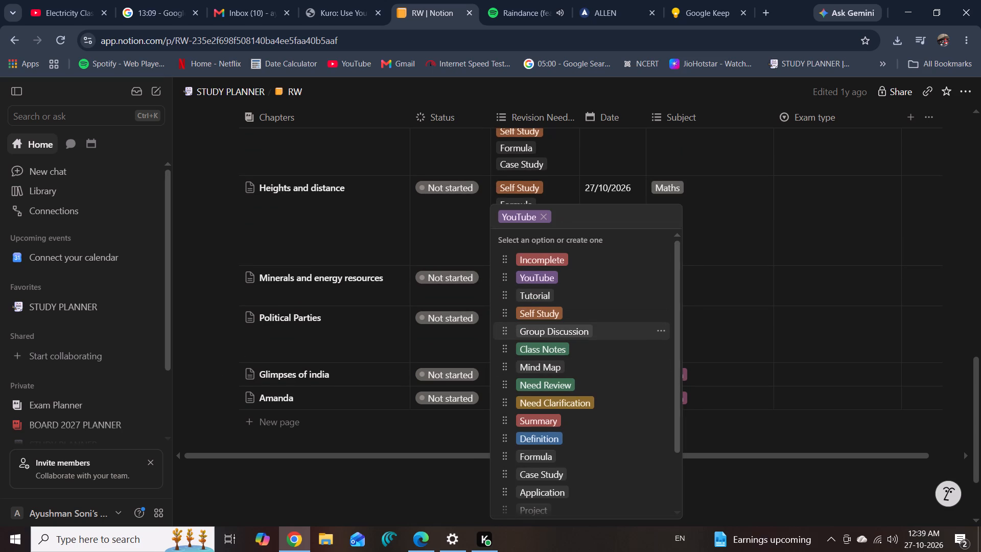
pyautogui.click(558, 403)
pyautogui.click(543, 440)
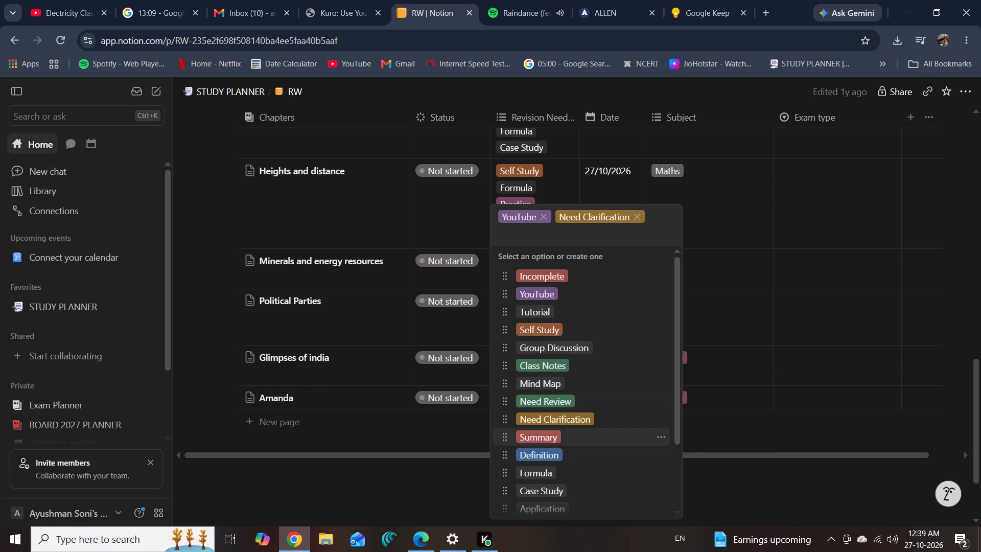
pyautogui.click(284, 489)
# Tag the Amanda chapter's revision needs with Summary, Tutorial and Need Clarification.
pyautogui.click(515, 401)
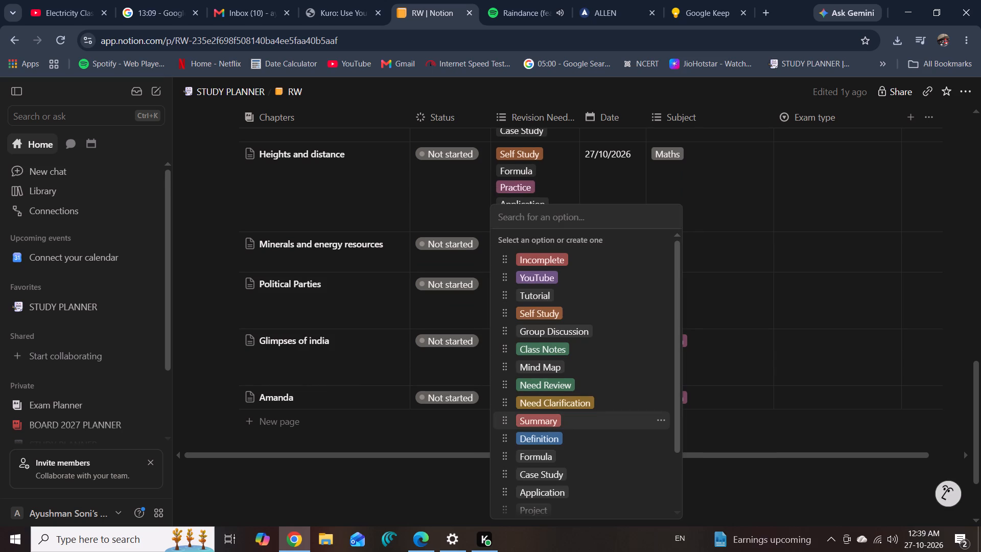
pyautogui.click(569, 415)
pyautogui.click(551, 290)
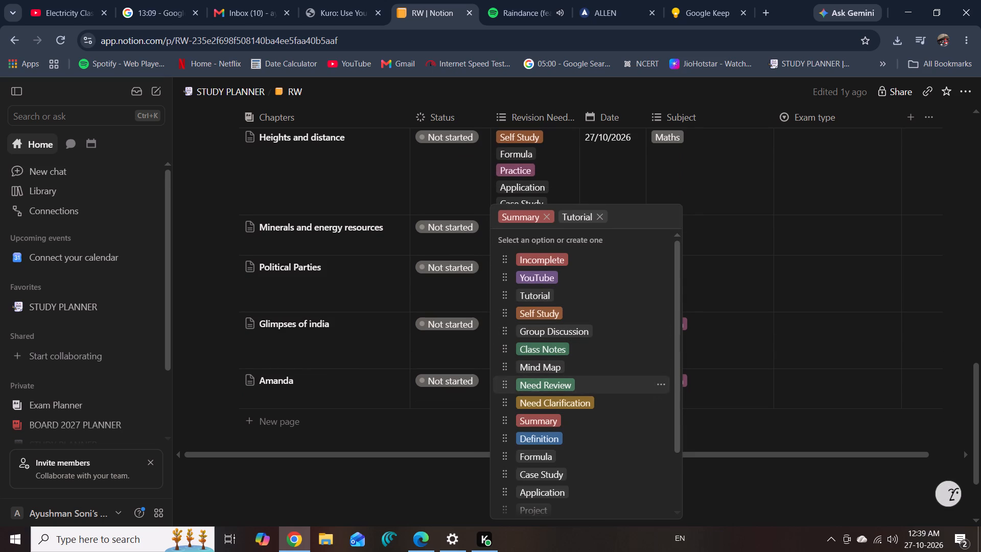
pyautogui.click(556, 396)
pyautogui.click(383, 473)
# Search the emojis for girl and give the Amanda chapter a blonde-haired emoji as its page icon.
pyautogui.click(248, 368)
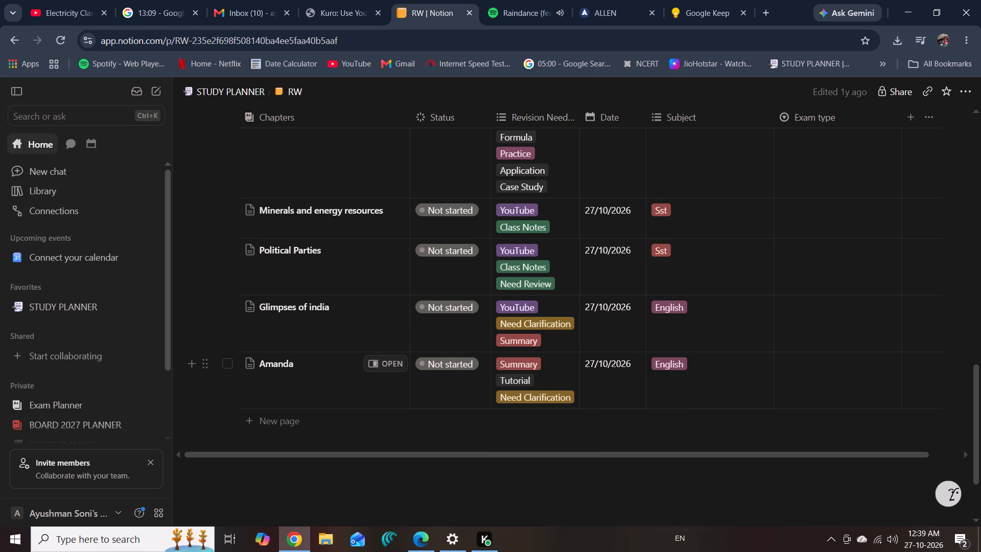
pyautogui.click(247, 359)
pyautogui.click(248, 362)
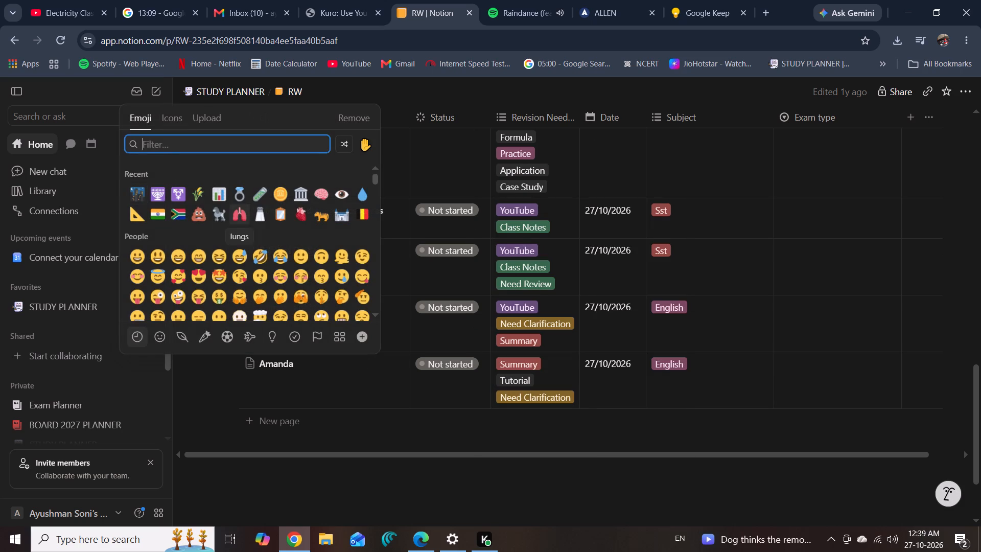
pyautogui.write('gir')
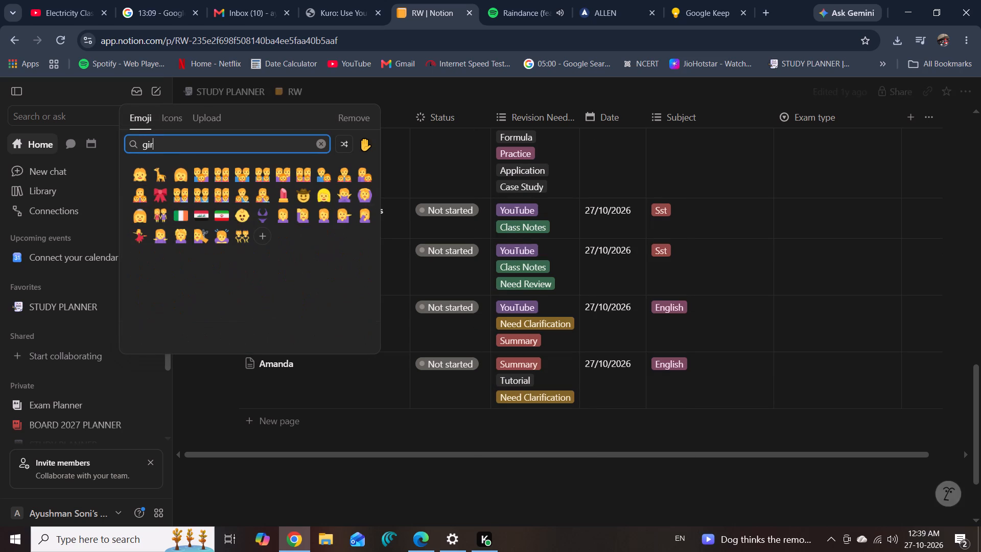
pyautogui.press('l')
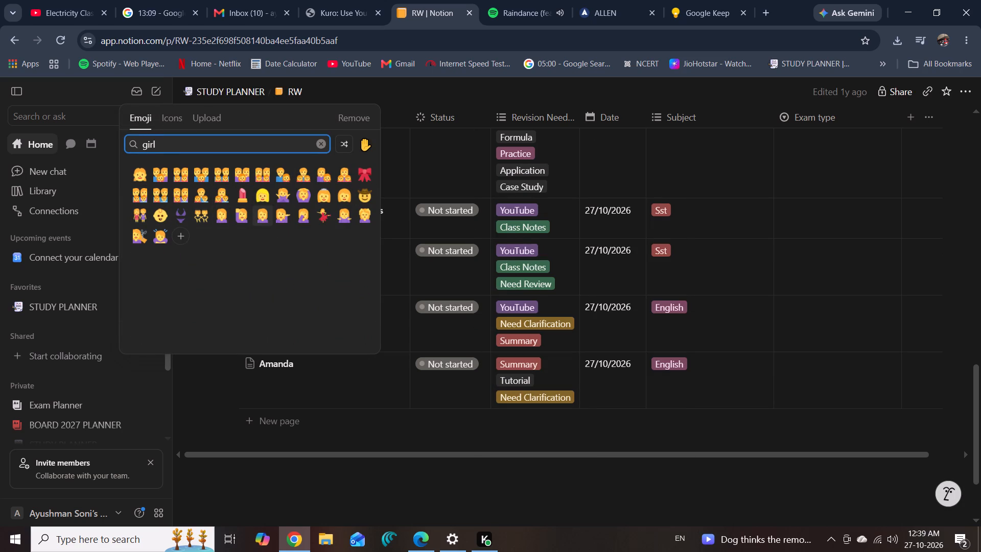
pyautogui.click(259, 196)
# Set the Indian flag emoji as the page icon of the Glimpses of india chapter.
pyautogui.click(250, 304)
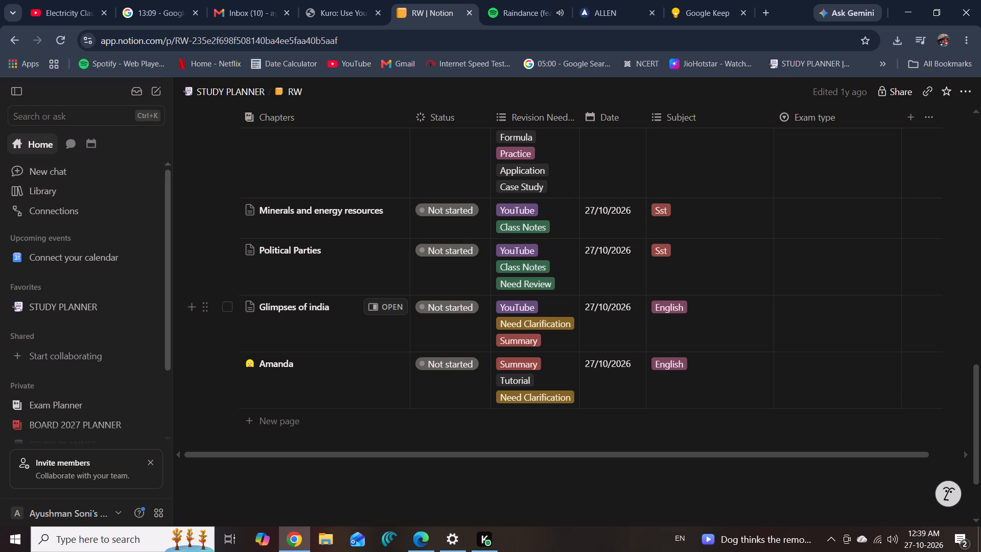
pyautogui.click(173, 381)
# Search the icons for leader and give the Political Parties chapter a red megaphone as its page icon.
pyautogui.click(248, 249)
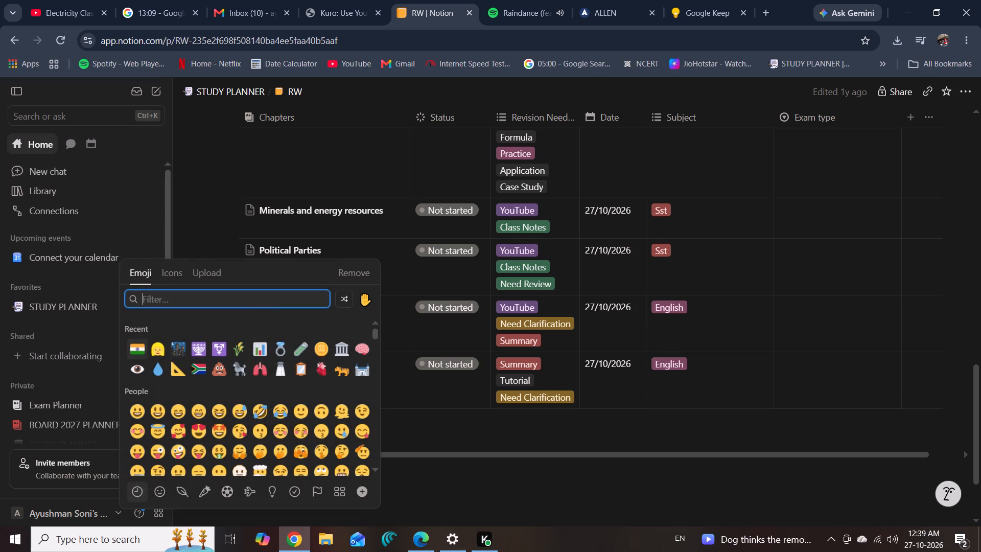
pyautogui.write('poltiv')
pyautogui.press('BackSpace')
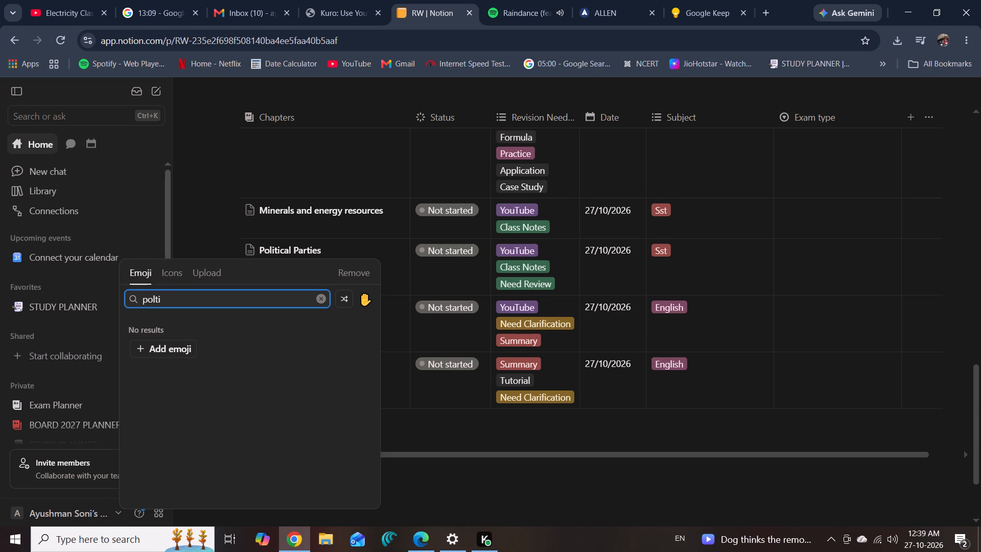
pyautogui.write('cal')
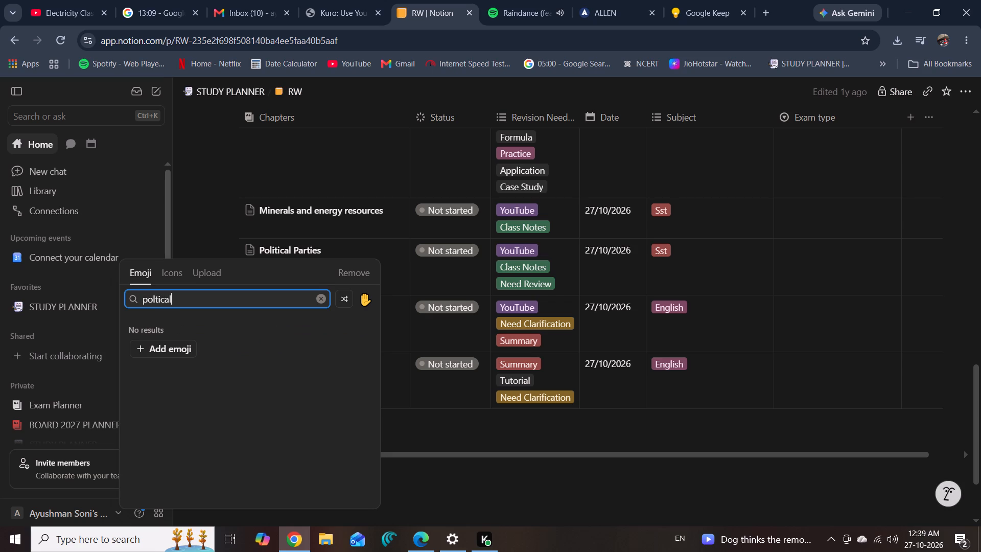
pyautogui.click(183, 278)
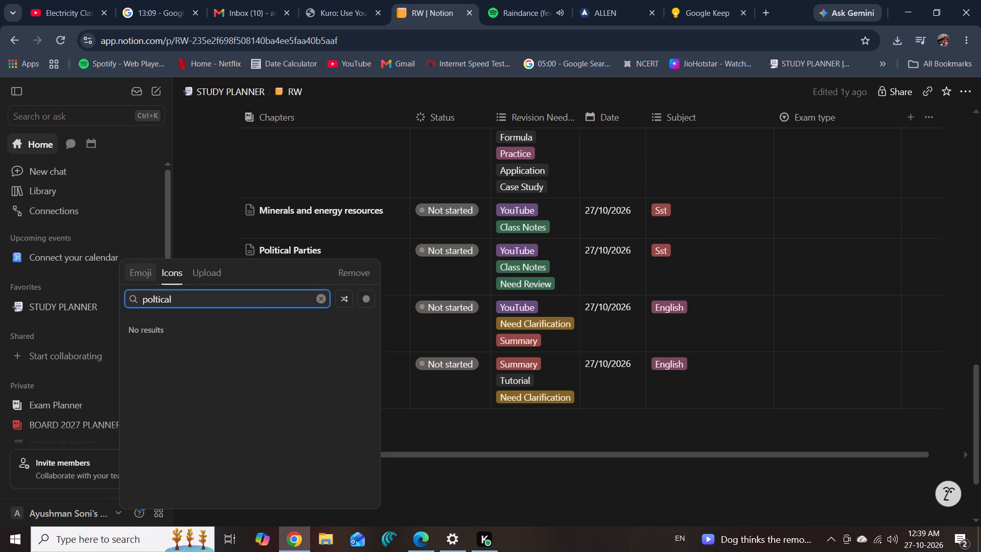
pyautogui.click(143, 275)
pyautogui.click(322, 294)
pyautogui.write('la')
pyautogui.press('e')
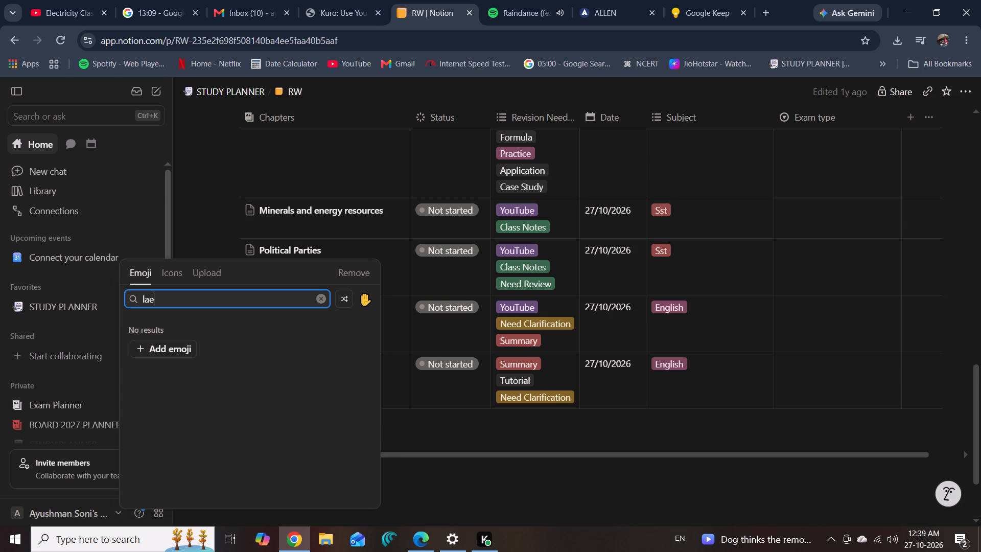
pyautogui.press('BackSpace')
pyautogui.press('w')
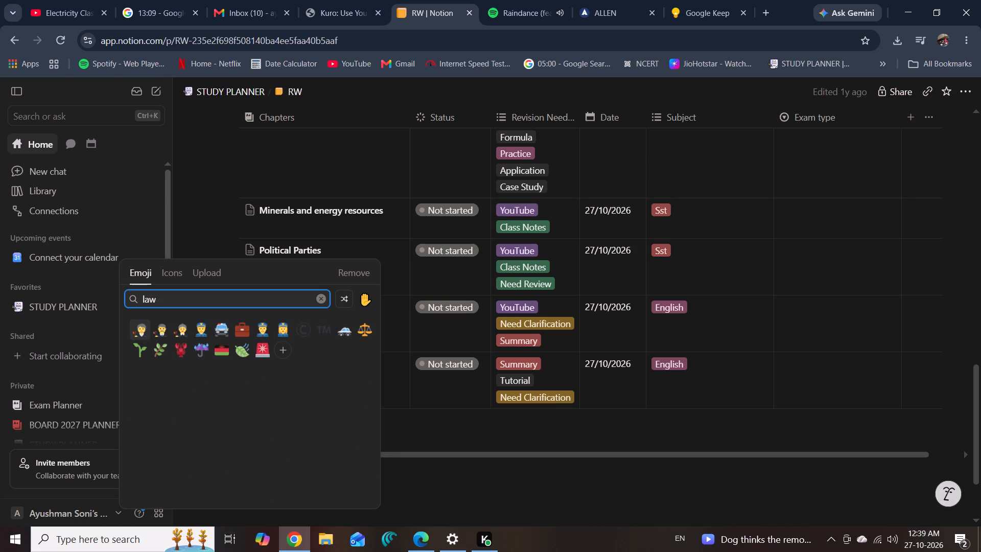
pyautogui.click(329, 300)
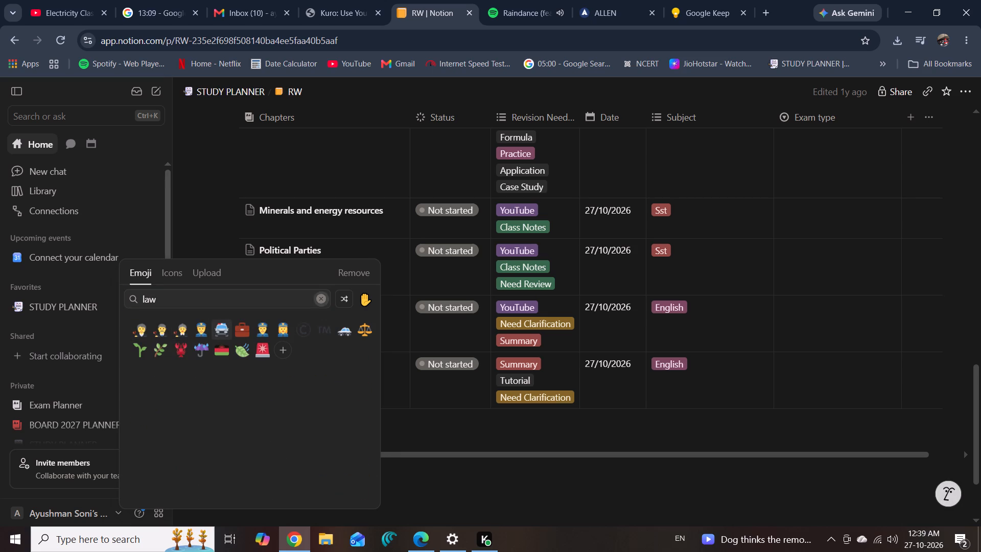
pyautogui.write('leader')
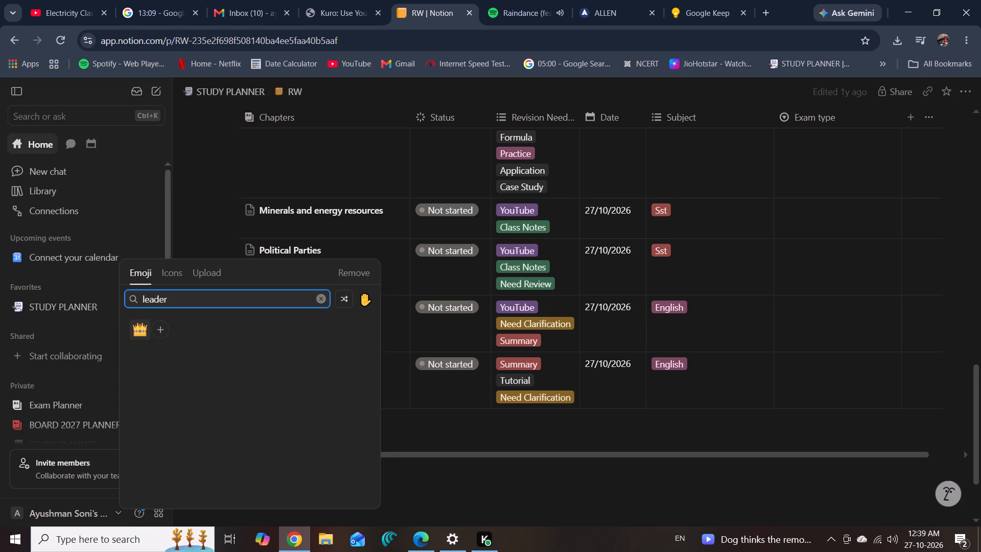
pyautogui.click(166, 269)
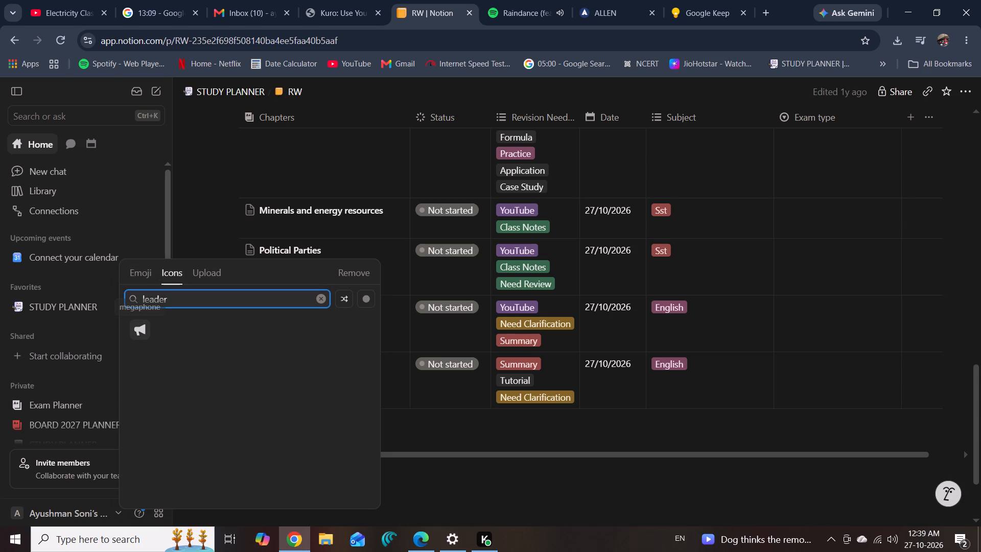
pyautogui.click(143, 333)
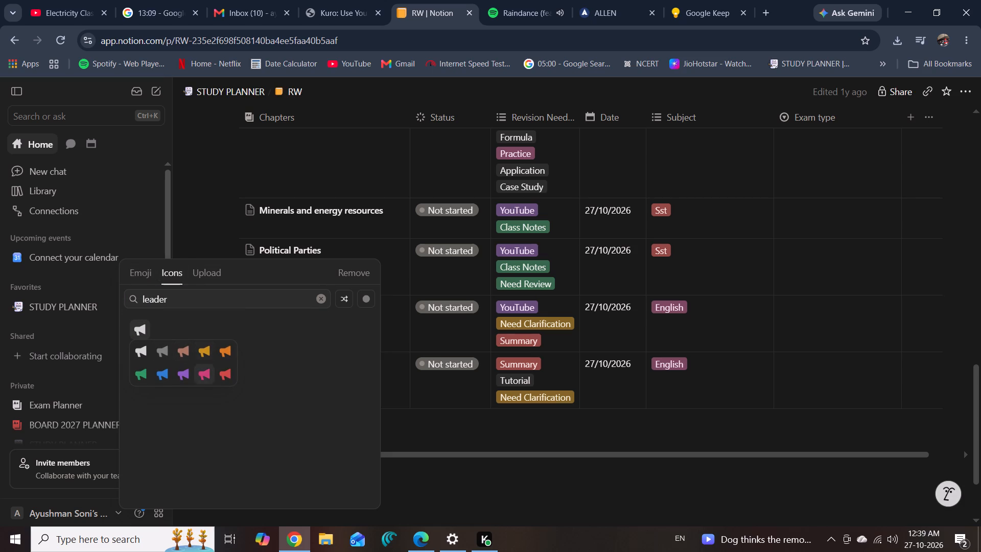
pyautogui.click(230, 375)
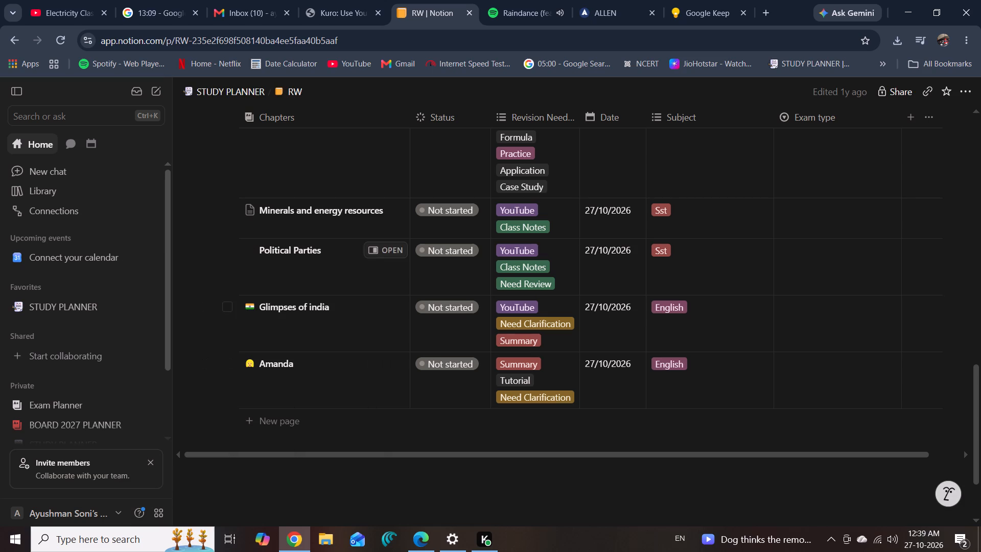
# Search the emojis for metal and set the coin emoji as the page icon of Minerals and energy resources.
pyautogui.click(246, 214)
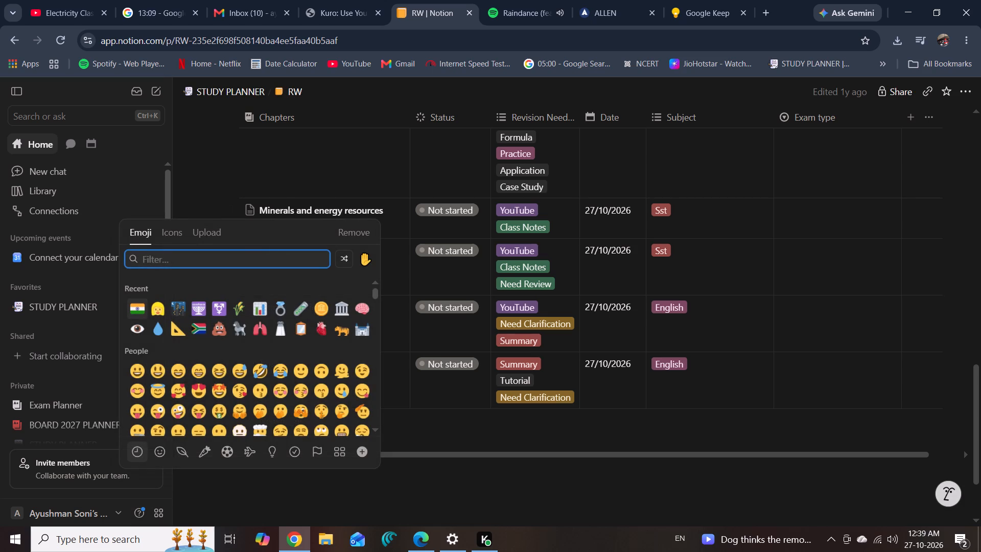
pyautogui.write('metal')
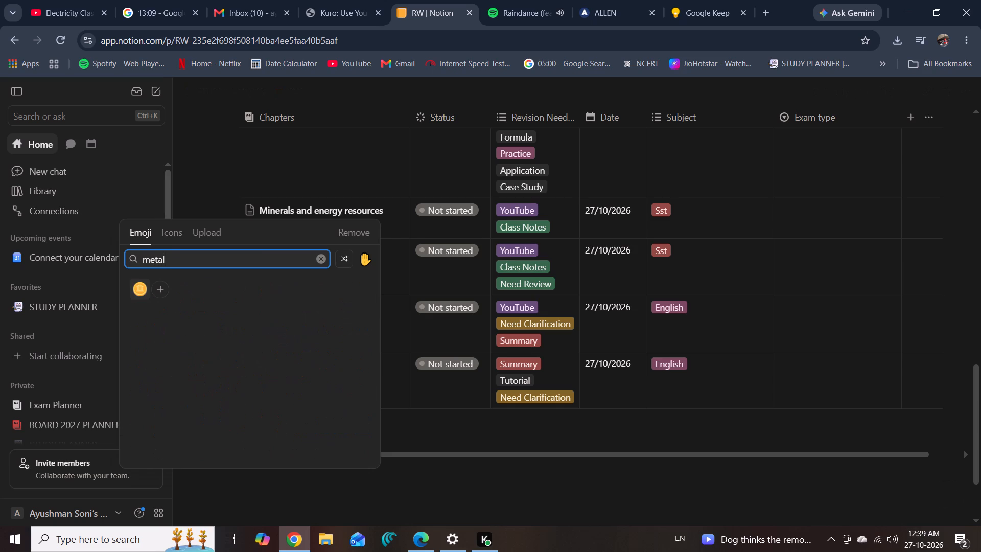
pyautogui.click(165, 232)
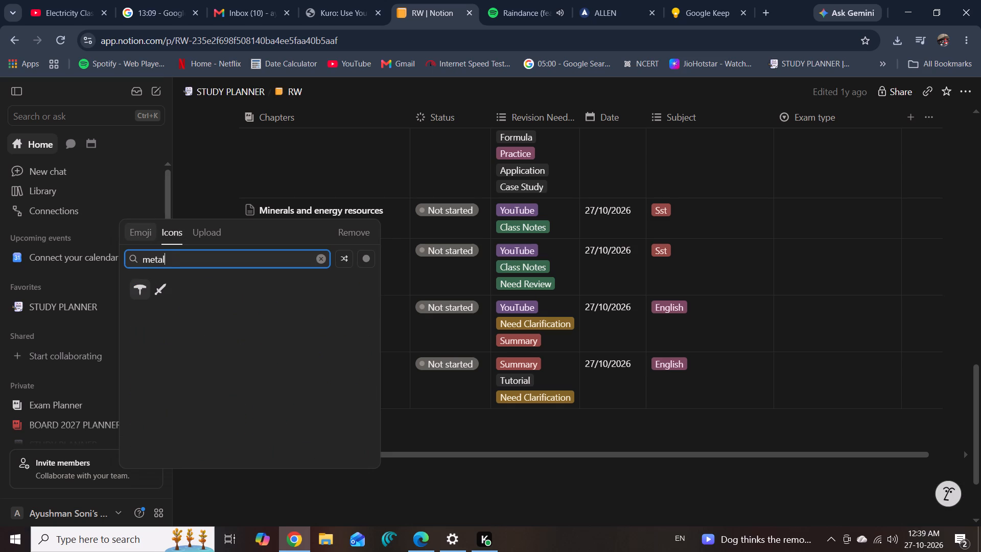
pyautogui.click(137, 225)
pyautogui.click(139, 294)
# Set the recently used triangular ruler emoji as the page icon of the Heights and distance chapter.
pyautogui.scroll(-1, 217, 215)
pyautogui.scroll(5, 218, 216)
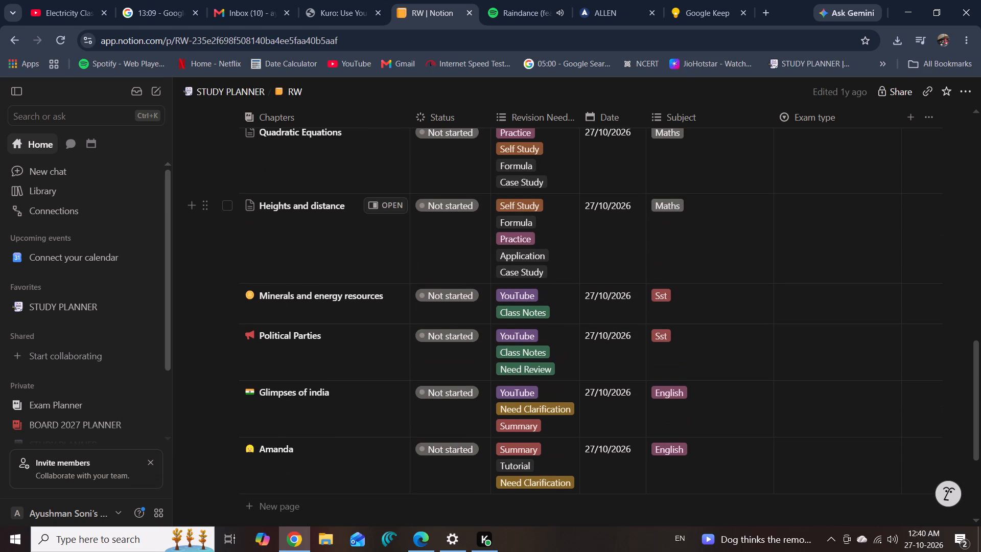
pyautogui.click(248, 209)
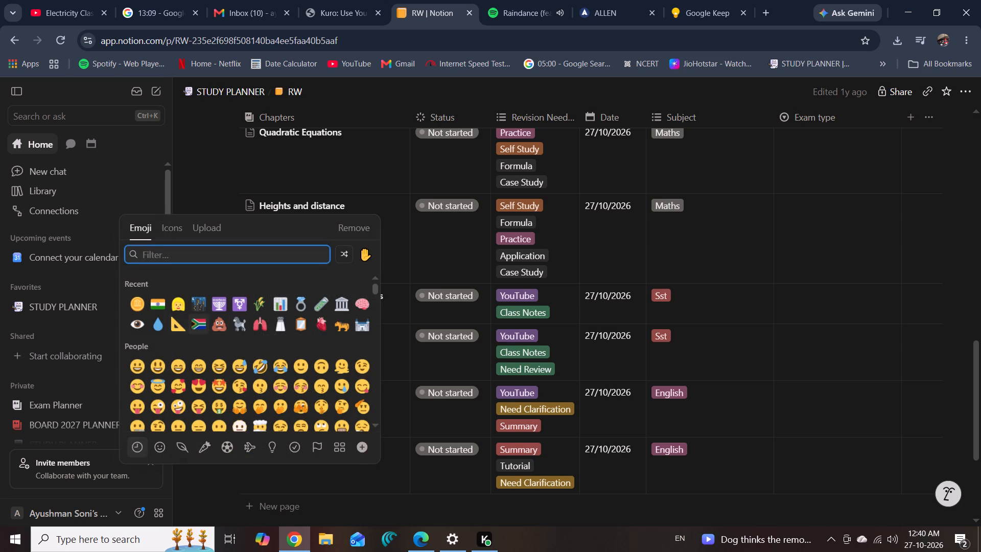
pyautogui.click(169, 332)
# Search the icons for x and give the Quadratic Equations chapter a white x as its page icon.
pyautogui.scroll(5, 227, 236)
pyautogui.click(248, 241)
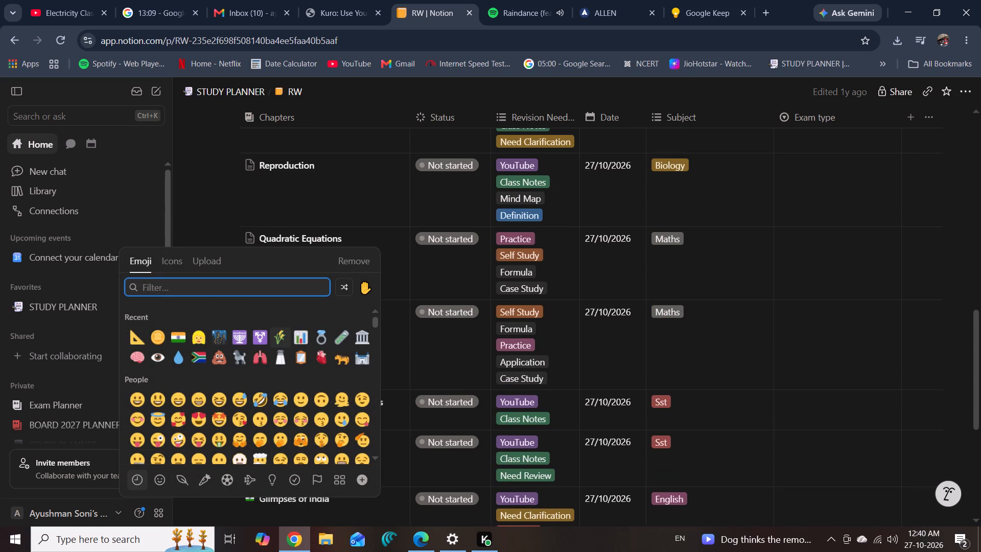
pyautogui.press('x')
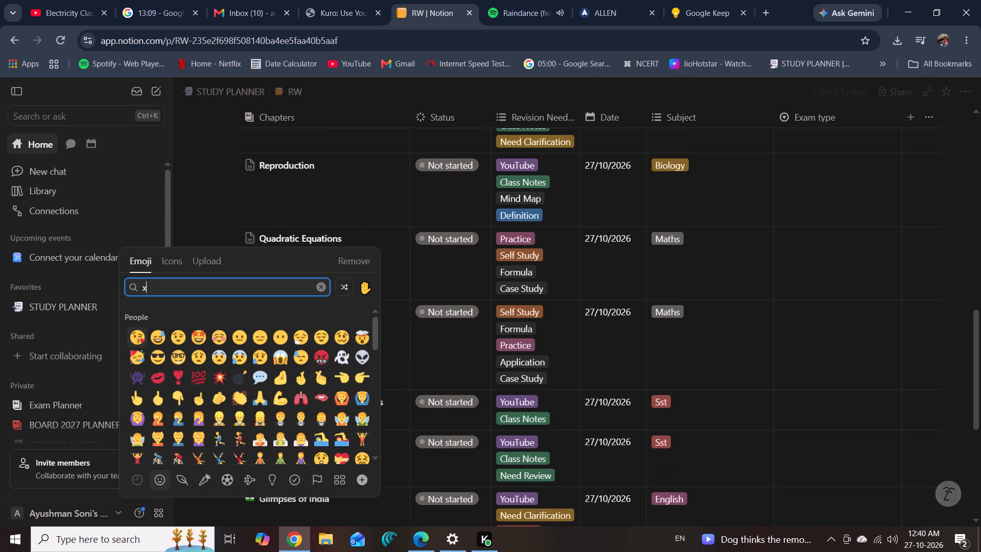
pyautogui.scroll(-5, 201, 357)
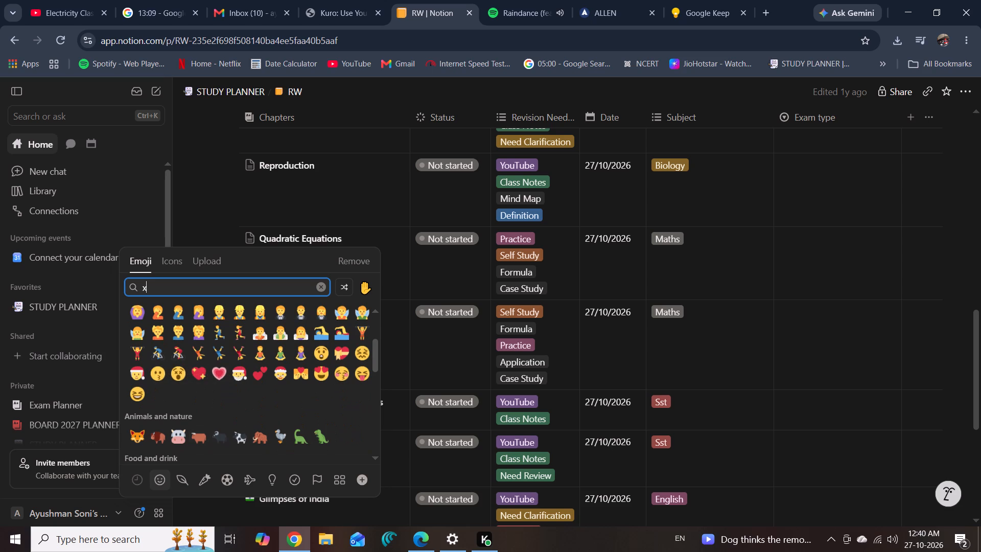
pyautogui.click(179, 263)
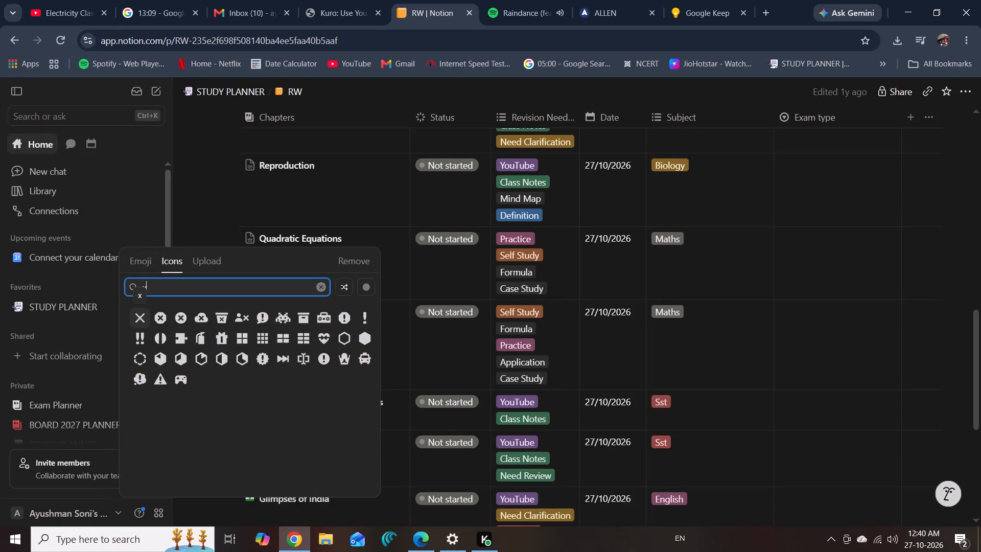
pyautogui.click(146, 315)
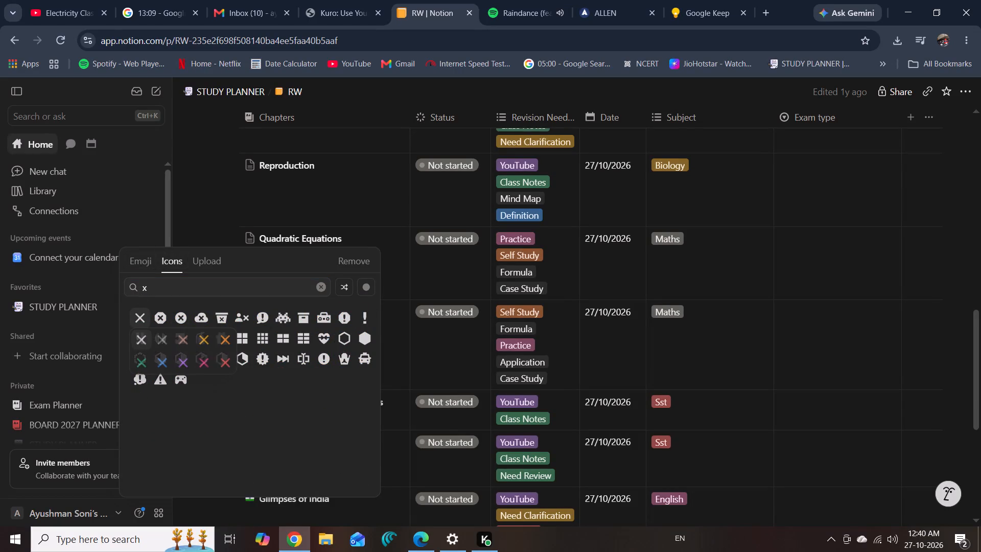
pyautogui.click(143, 340)
# Search the emojis for couple and set a couple emoji as the page icon of the Reproduction chapter.
pyautogui.scroll(1, 291, 241)
pyautogui.scroll(-1, 291, 241)
pyautogui.scroll(3, 291, 241)
pyautogui.click(253, 228)
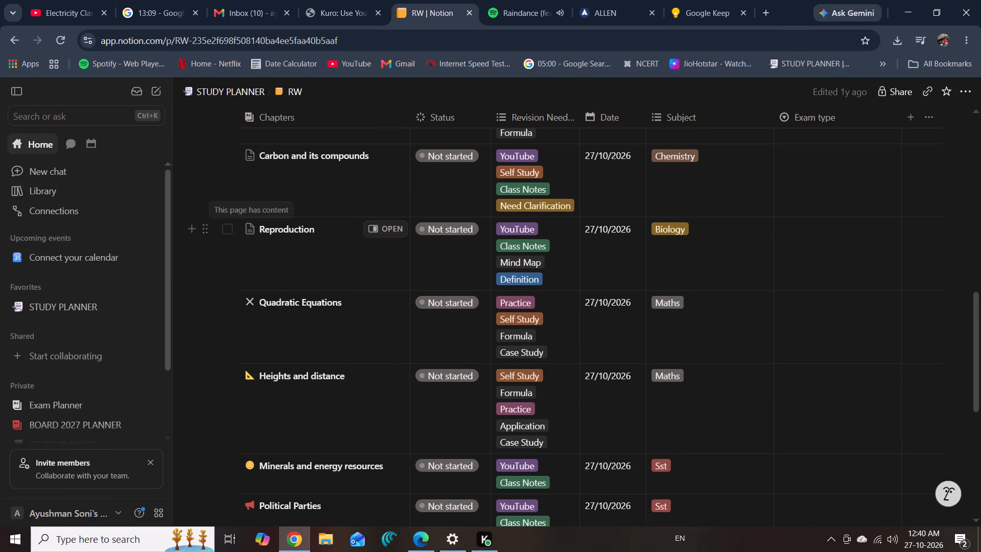
pyautogui.write('male fema')
pyautogui.press('BackSpace')
pyautogui.press('BackSpace')
pyautogui.press('BackSpace')
pyautogui.press('BackSpace')
pyautogui.press('BackSpace')
pyautogui.press('BackSpace')
pyautogui.press('BackSpace')
pyautogui.press('BackSpace')
pyautogui.press('BackSpace')
pyautogui.press('BackSpace')
pyautogui.press('BackSpace')
pyautogui.press('BackSpace')
pyautogui.press('BackSpace')
pyautogui.press('BackSpace')
pyautogui.press('BackSpace')
pyautogui.press('BackSpace')
pyautogui.press('BackSpace')
pyautogui.press('BackSpace')
pyautogui.press('BackSpace')
pyautogui.press('BackSpace')
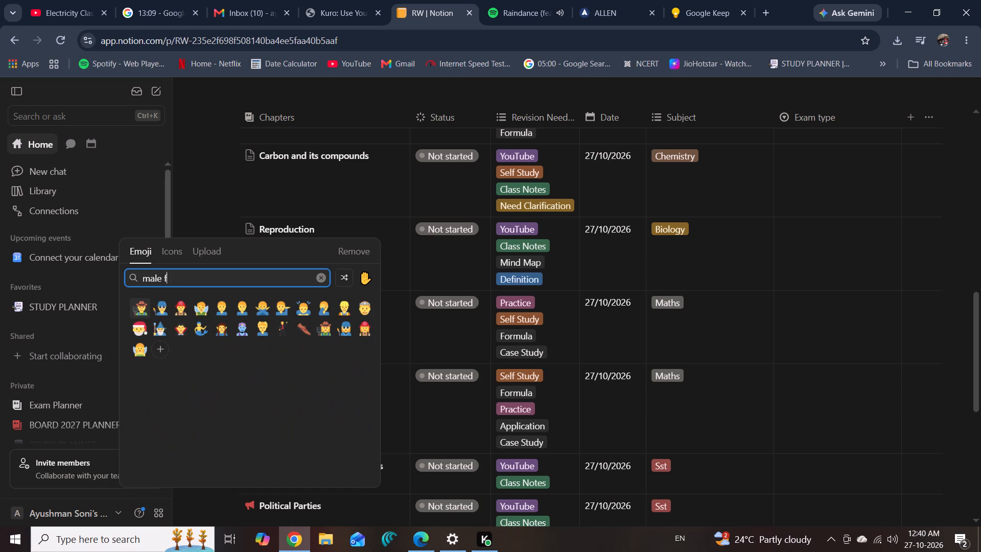
pyautogui.write('sex')
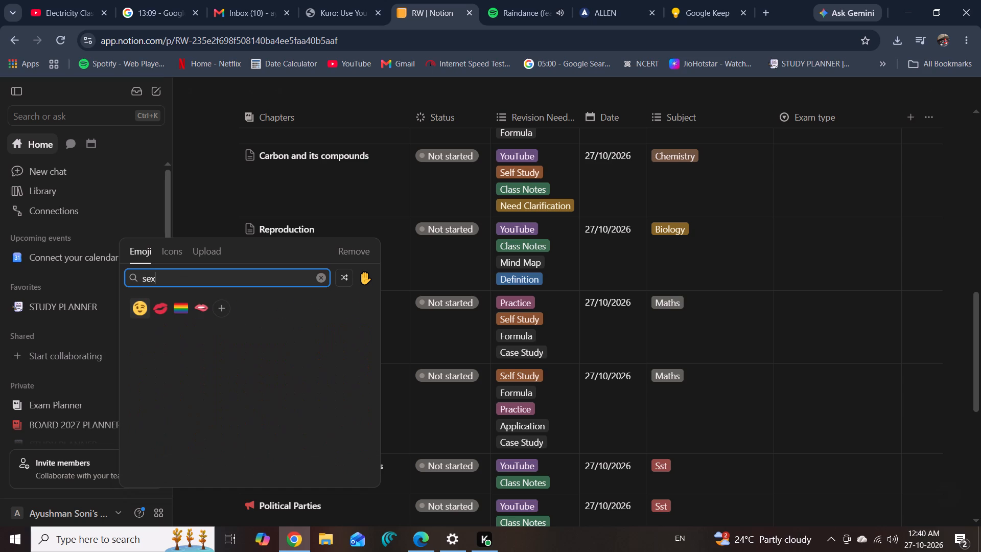
pyautogui.click(162, 249)
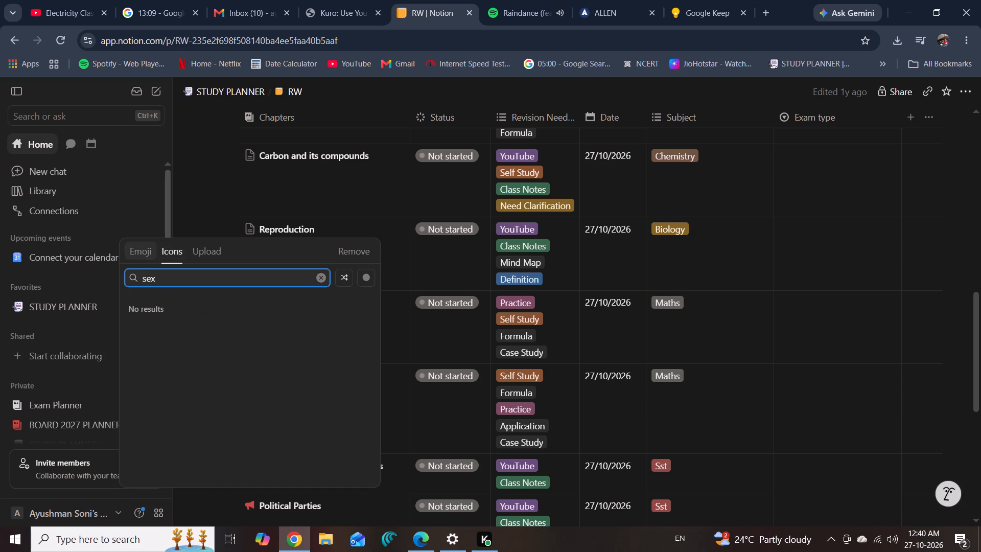
pyautogui.click(137, 250)
pyautogui.click(323, 273)
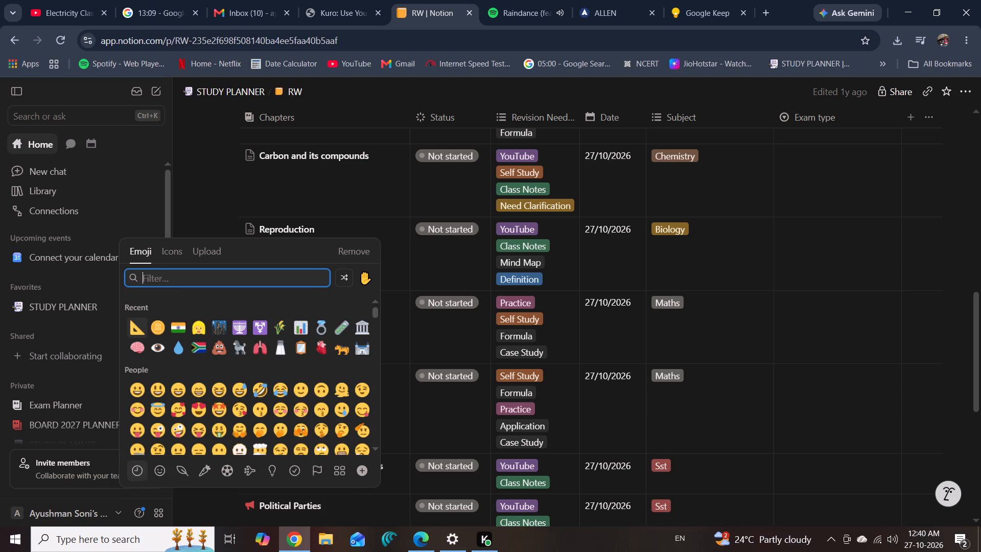
pyautogui.write('couple')
pyautogui.click(183, 310)
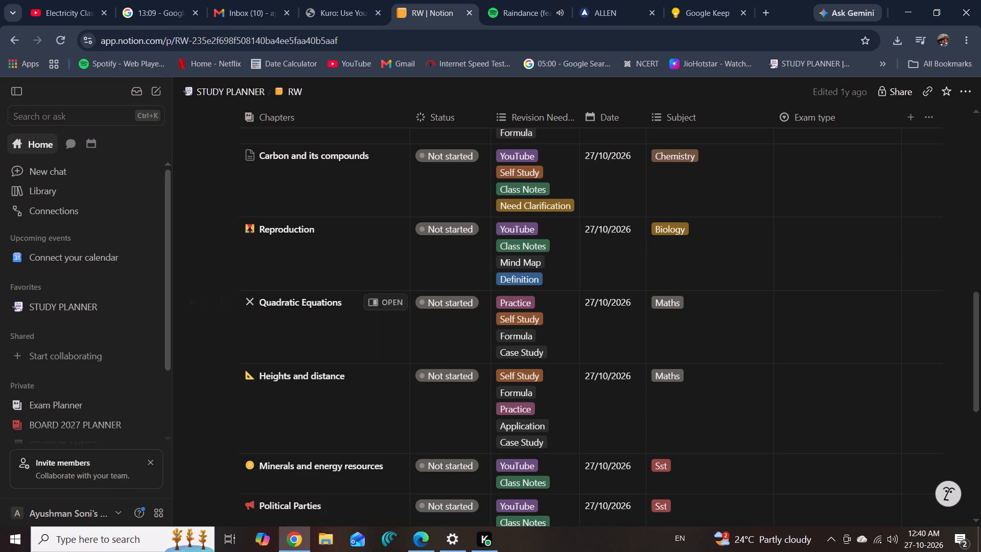
# Search the emojis for chem and set the atom symbol as the page icon of Carbon and its compounds.
pyautogui.scroll(-1, 277, 182)
pyautogui.scroll(3, 277, 182)
pyautogui.scroll(-2, 277, 182)
pyautogui.click(247, 156)
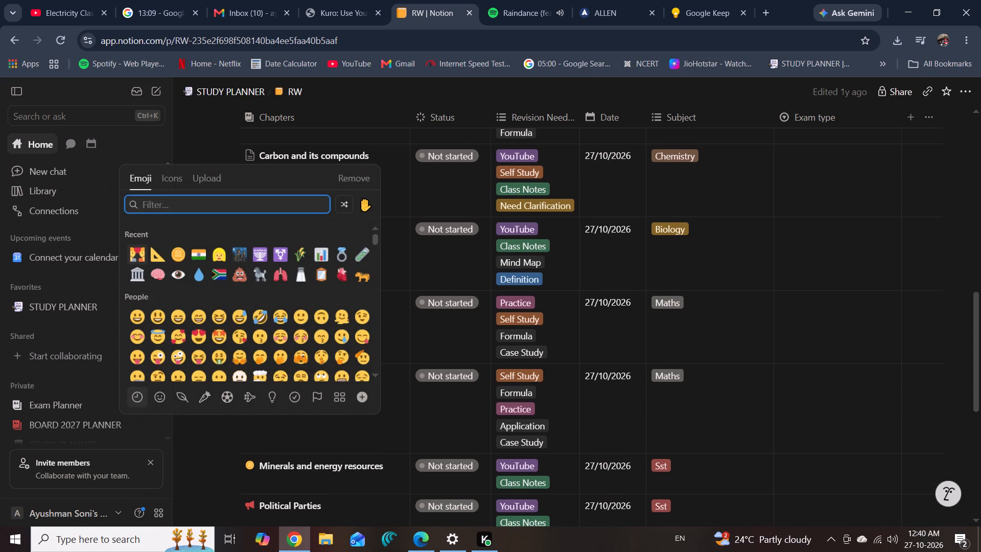
pyautogui.write('carbon')
pyautogui.press('BackSpace')
pyautogui.press('BackSpace')
pyautogui.press('BackSpace')
pyautogui.press('BackSpace')
pyautogui.press('BackSpace')
pyautogui.press('BackSpace')
pyautogui.press('BackSpace')
pyautogui.press('BackSpace')
pyautogui.press('BackSpace')
pyautogui.press('BackSpace')
pyautogui.press('BackSpace')
pyautogui.write('chem')
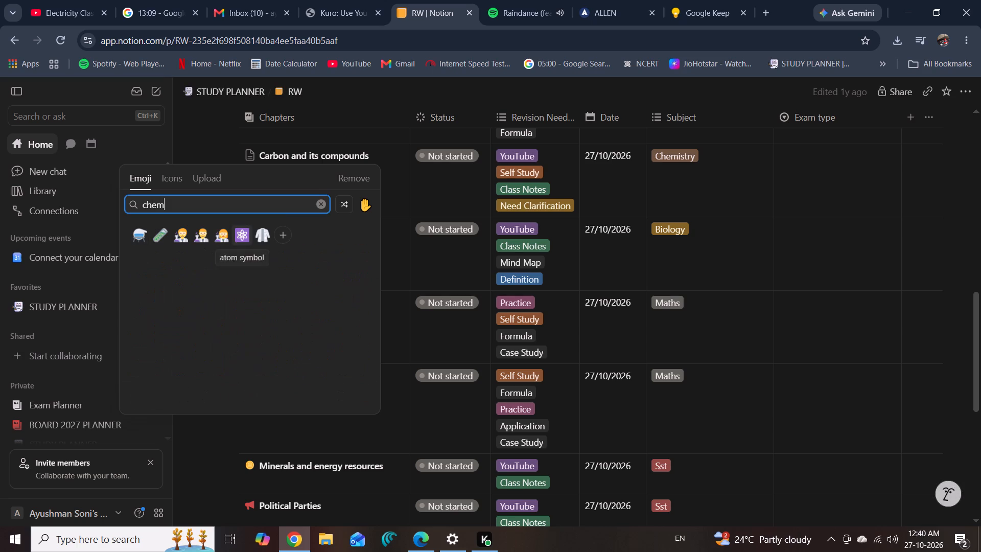
pyautogui.click(239, 233)
# Search the icons for wire and give the Electricity chapter a gray plug as its page icon.
pyautogui.scroll(2, 239, 233)
pyautogui.scroll(-1, 239, 234)
pyautogui.scroll(2, 239, 234)
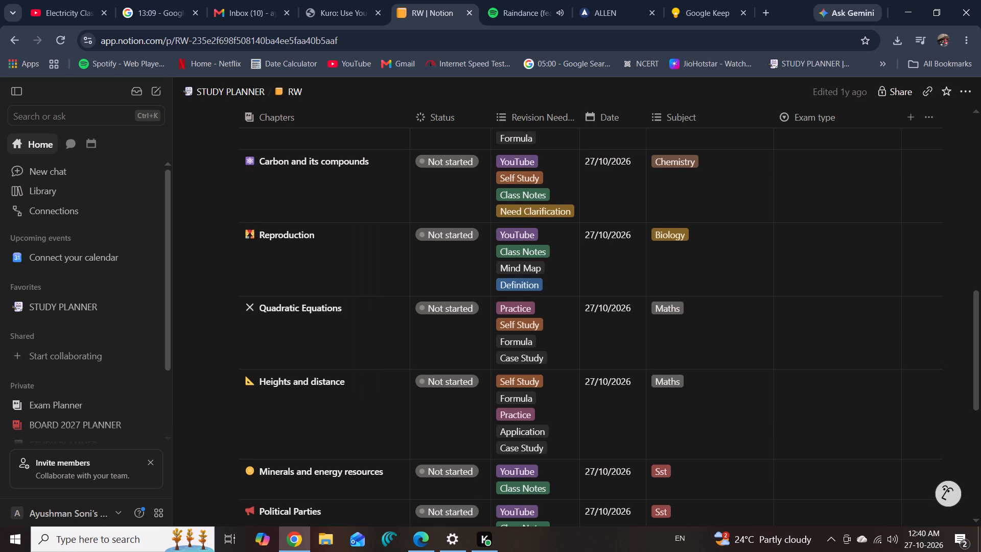
pyautogui.scroll(1, 239, 234)
pyautogui.click(254, 184)
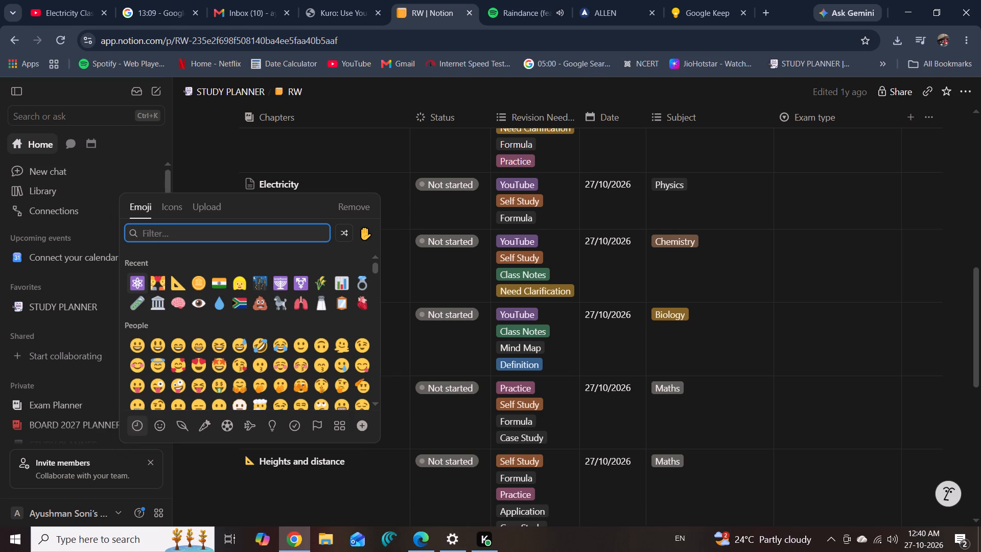
pyautogui.write('wire')
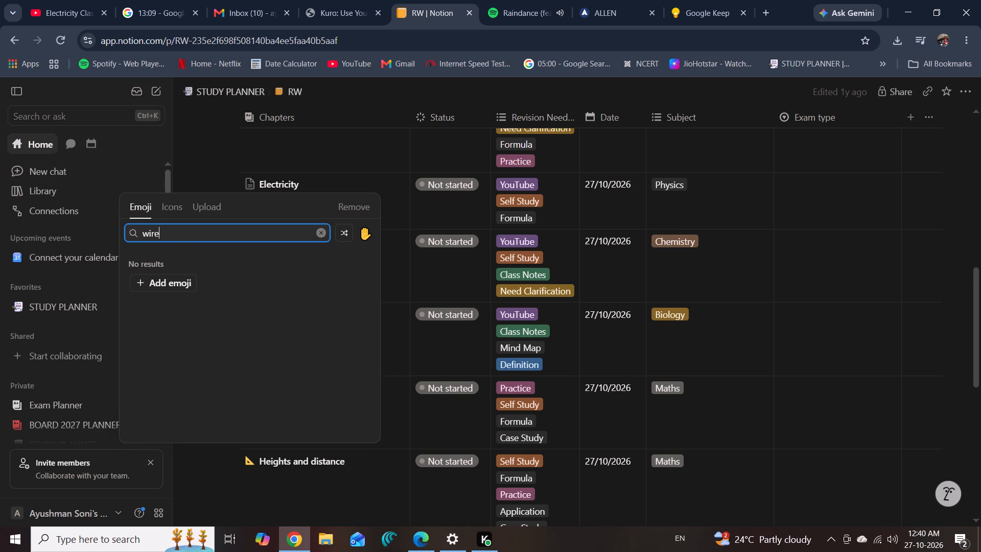
pyautogui.click(160, 202)
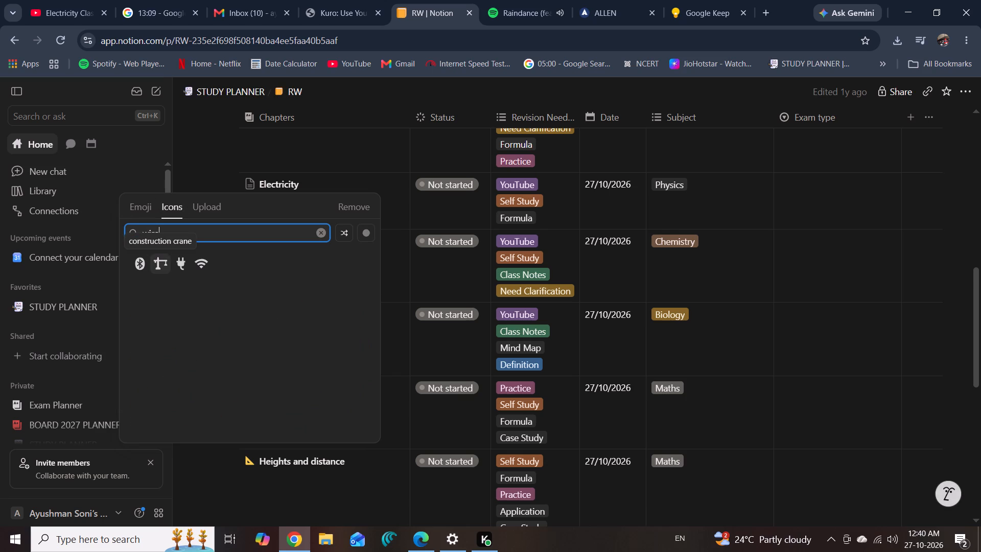
pyautogui.click(180, 265)
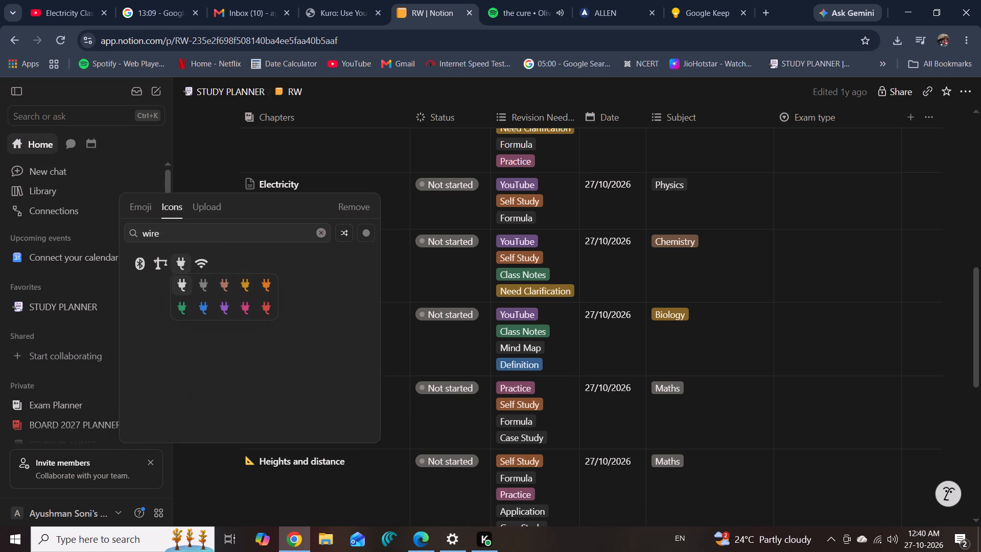
pyautogui.click(198, 284)
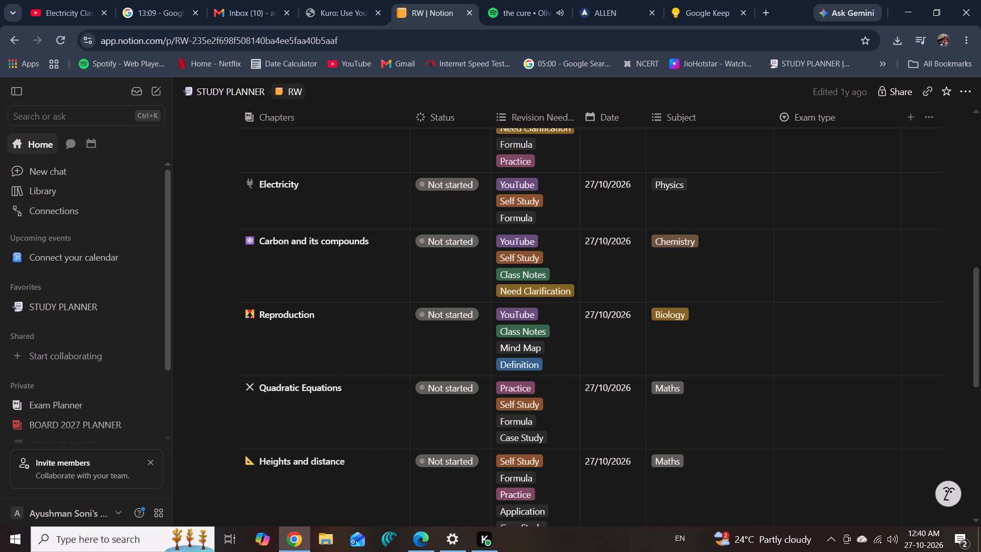
# Switch to the Spotify tab and close it.
pyautogui.scroll(6, 326, 142)
pyautogui.scroll(5, 360, 290)
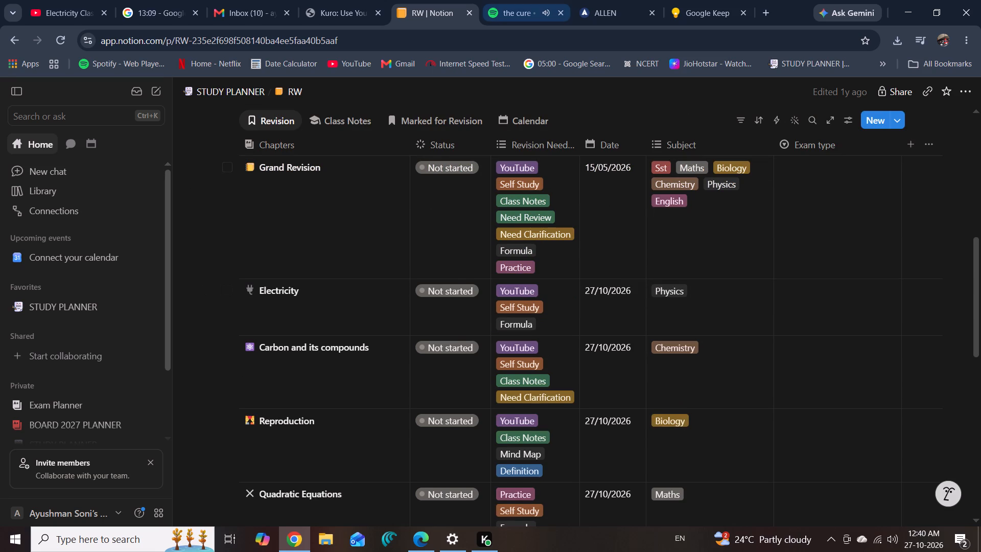
pyautogui.click(503, 0)
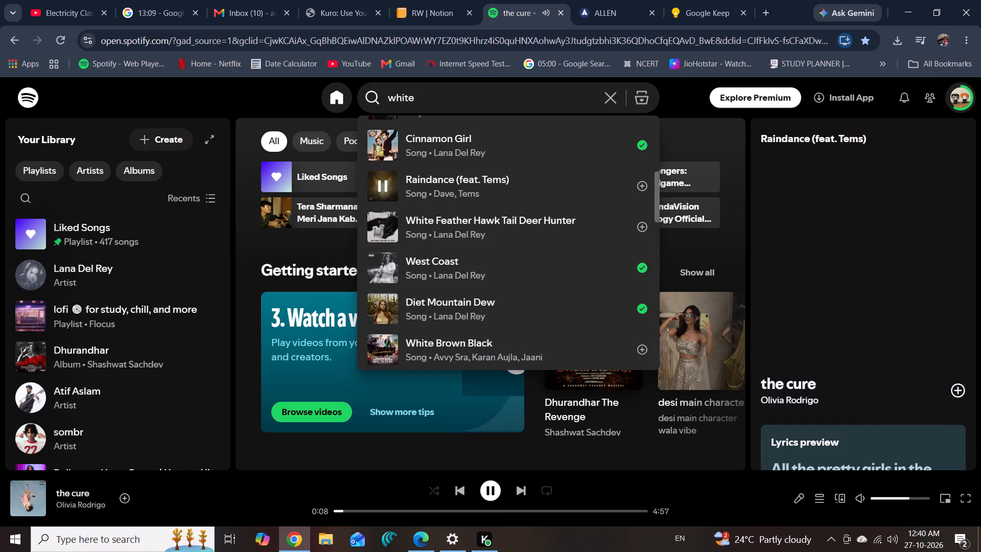
pyautogui.click(554, 14)
pyautogui.click(558, 13)
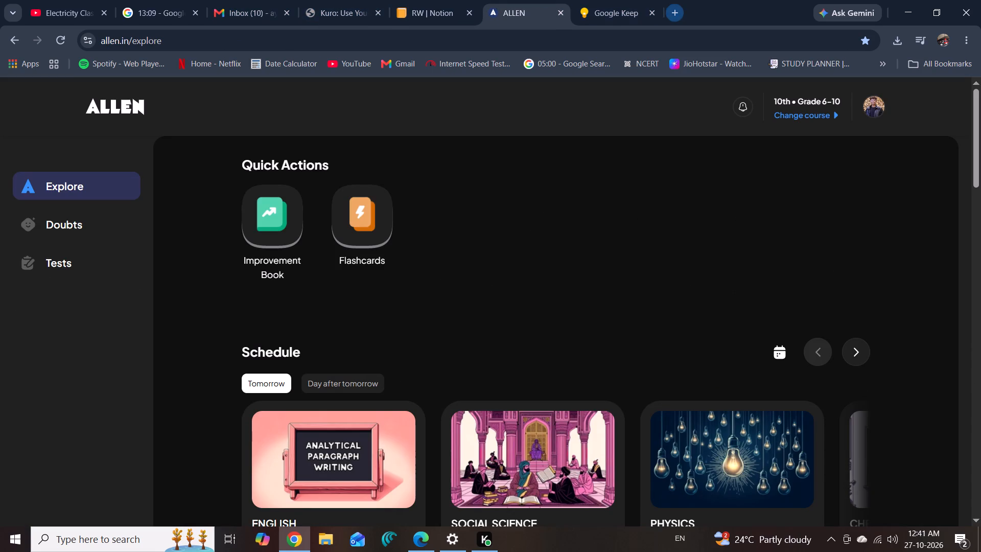
# Look through tomorrow's class schedule on the ALLEN page and return to the Notion Revision table.
pyautogui.scroll(-6, 502, 273)
pyautogui.tripleClick(851, 217)
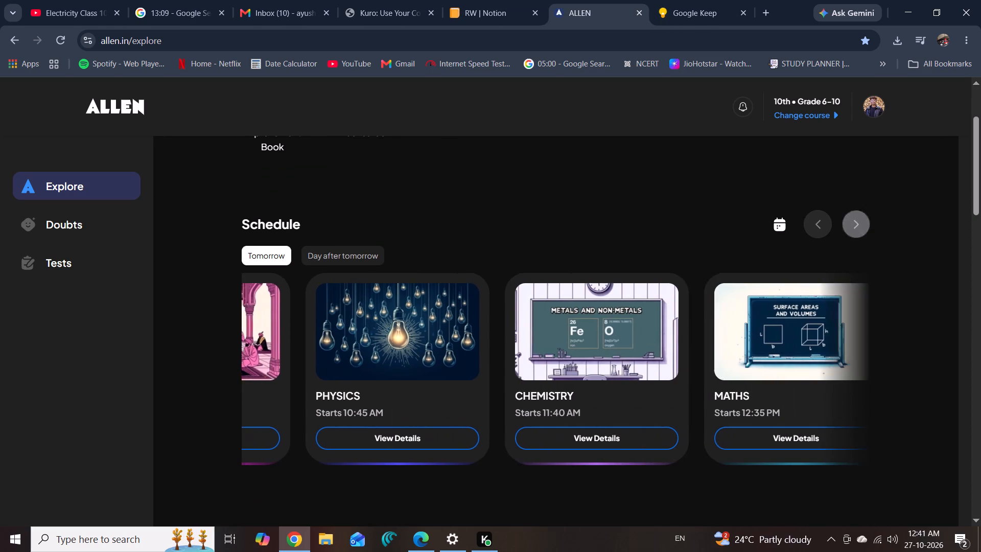
pyautogui.click(498, 0)
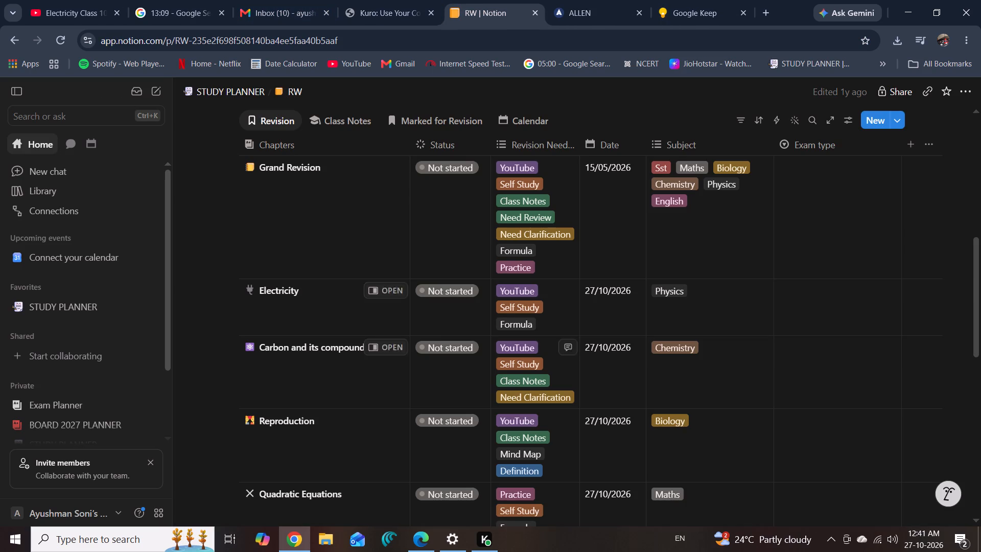